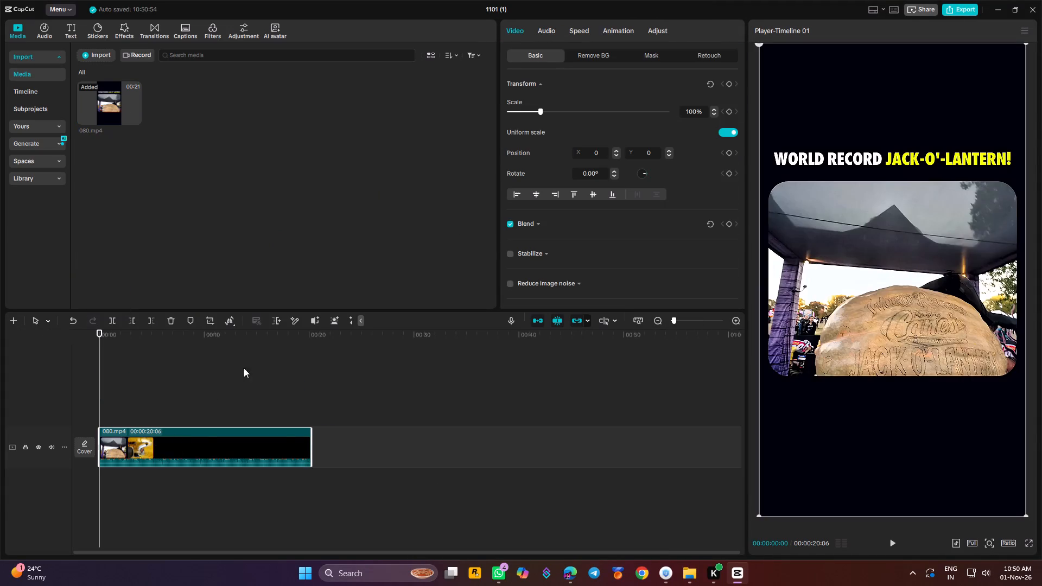
# Play the clip to about 5 seconds, then use Snipping Tool's text extraction to copy the preview's headline and caption text.
pyautogui.press('space')
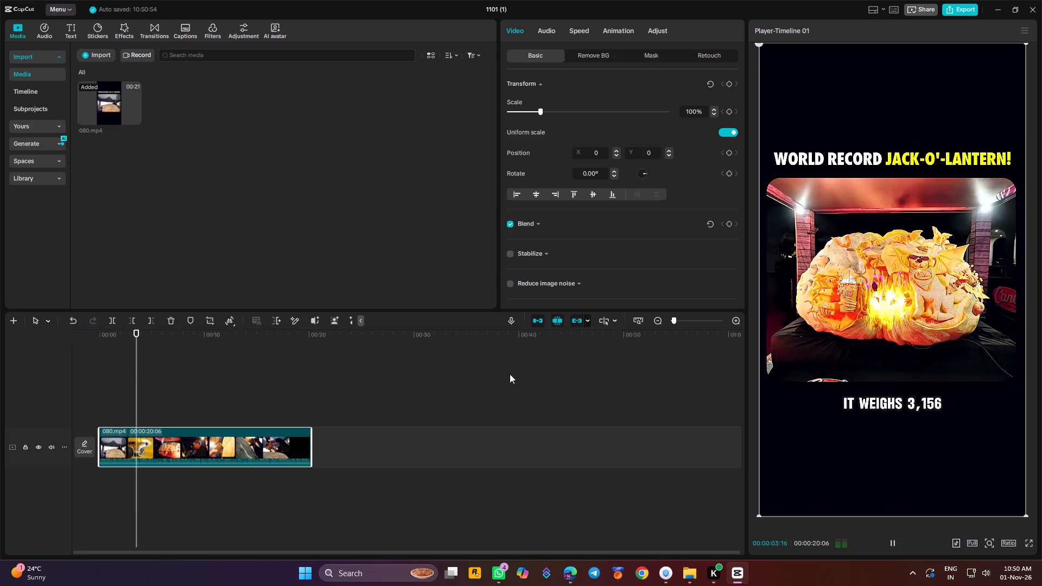
pyautogui.press('space')
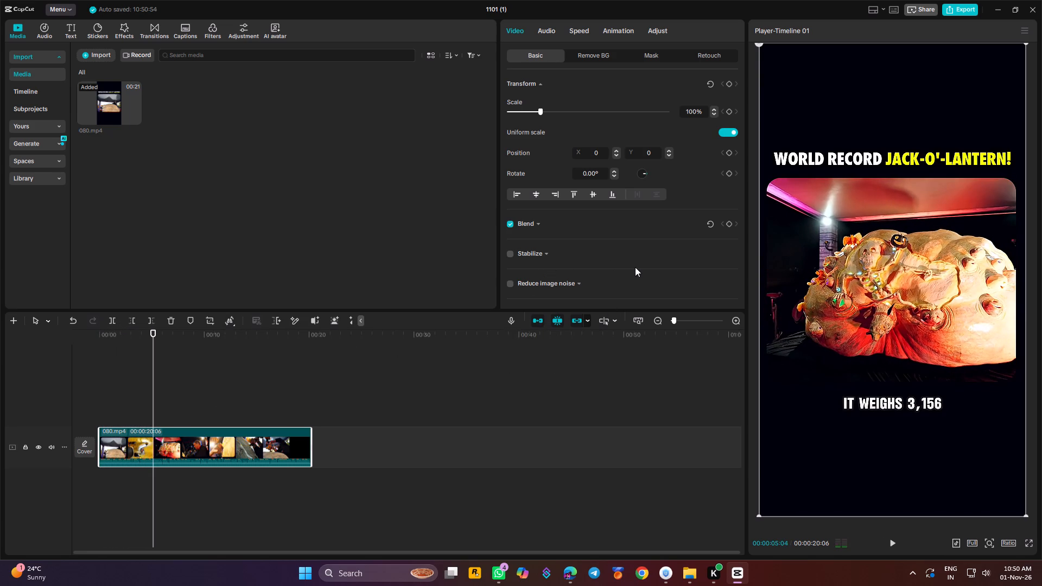
pyautogui.press('Print')
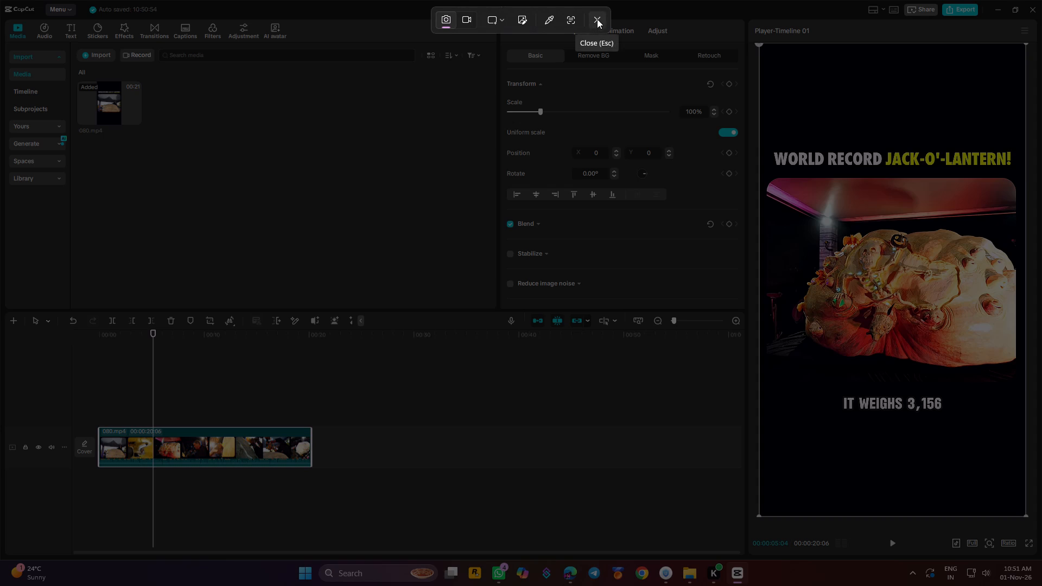
pyautogui.click(569, 20)
pyautogui.moveTo(728, 95); pyautogui.dragTo(1041, 482)
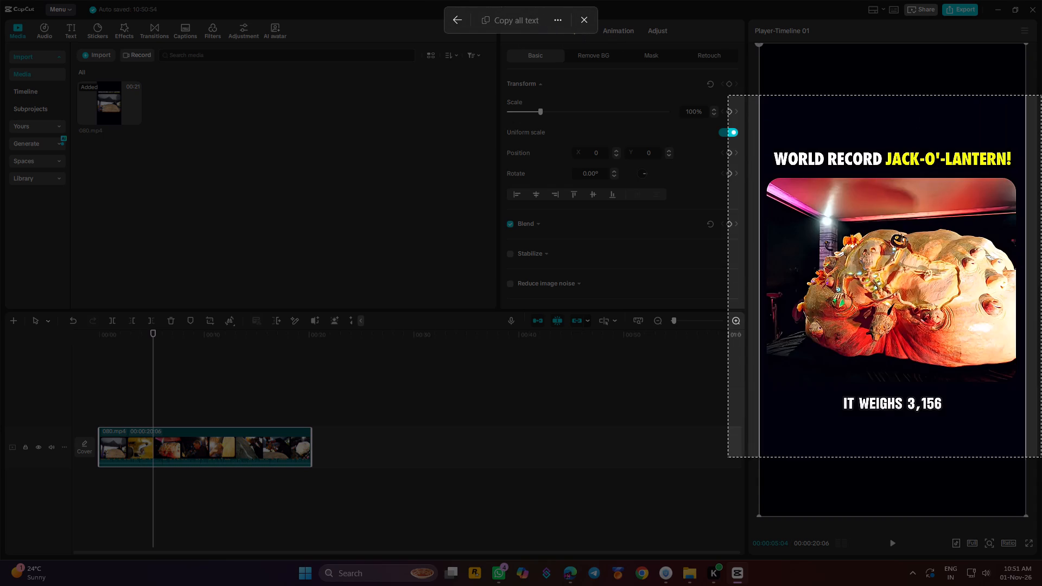
pyautogui.moveTo(1041, 482); pyautogui.dragTo(1041, 498)
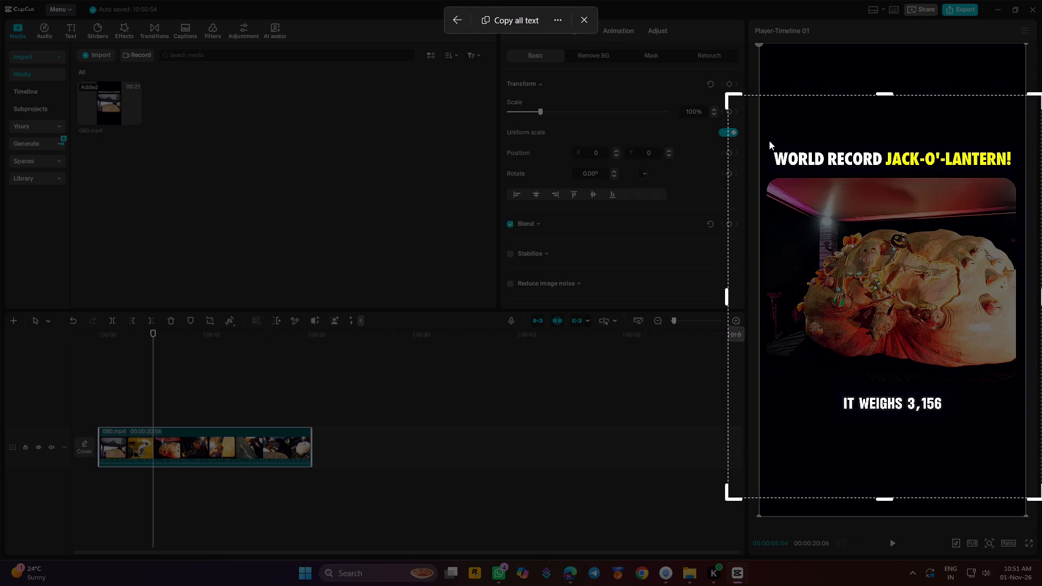
pyautogui.moveTo(766, 145); pyautogui.dragTo(891, 198)
pyautogui.moveTo(776, 158); pyautogui.dragTo(994, 403)
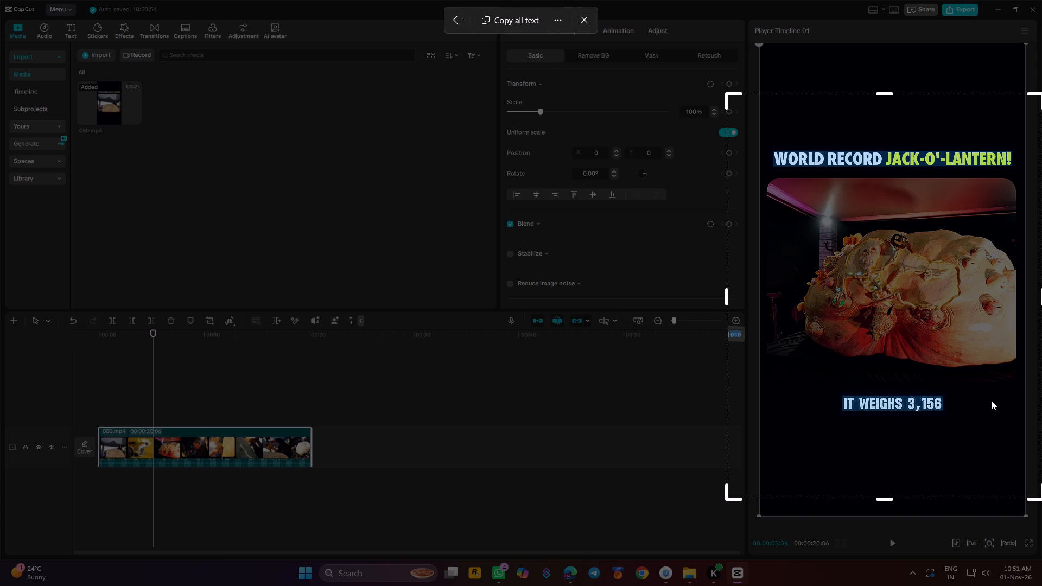
pyautogui.hotkey('ctrl', 'c')
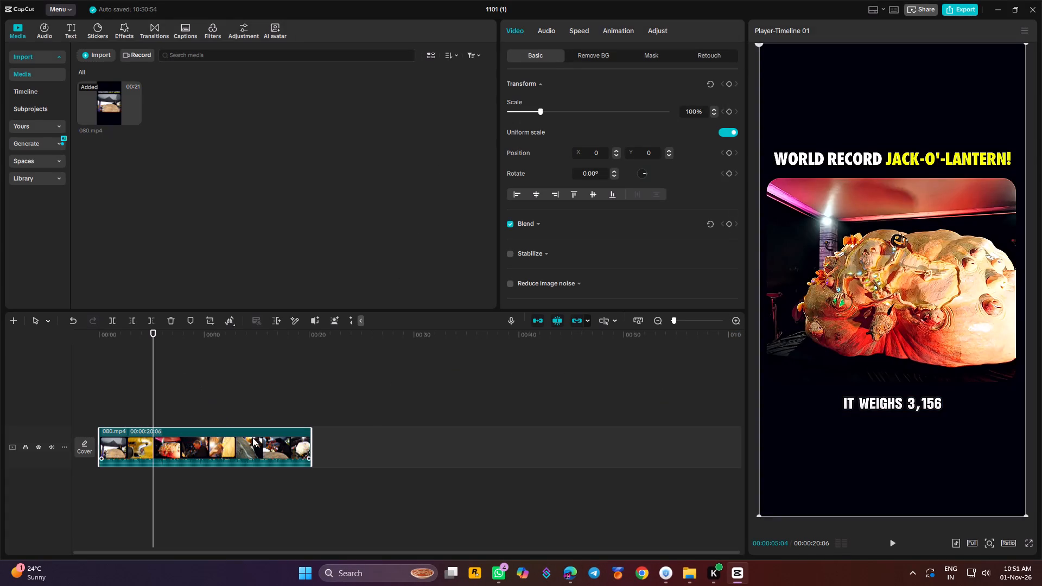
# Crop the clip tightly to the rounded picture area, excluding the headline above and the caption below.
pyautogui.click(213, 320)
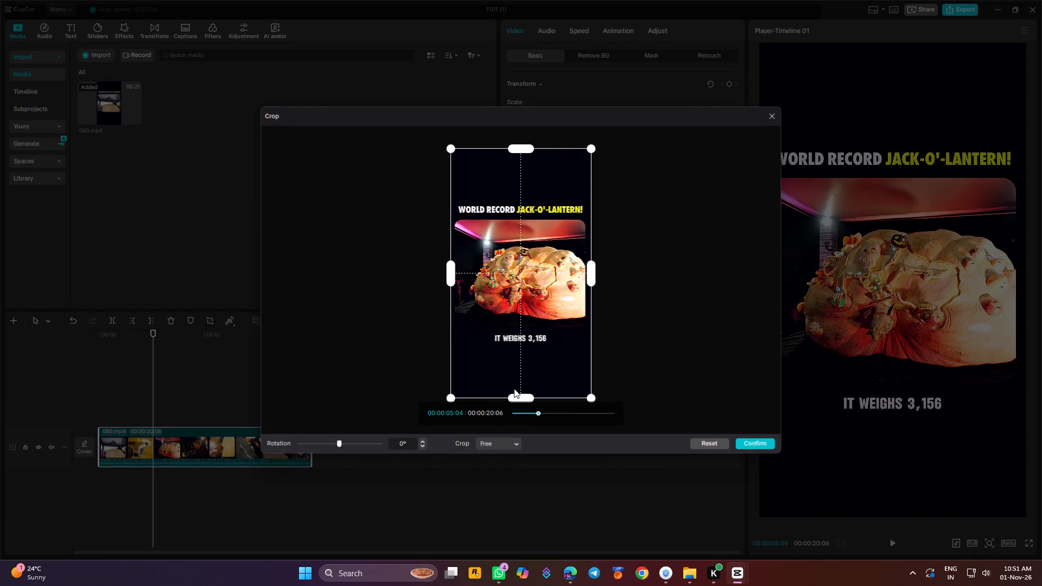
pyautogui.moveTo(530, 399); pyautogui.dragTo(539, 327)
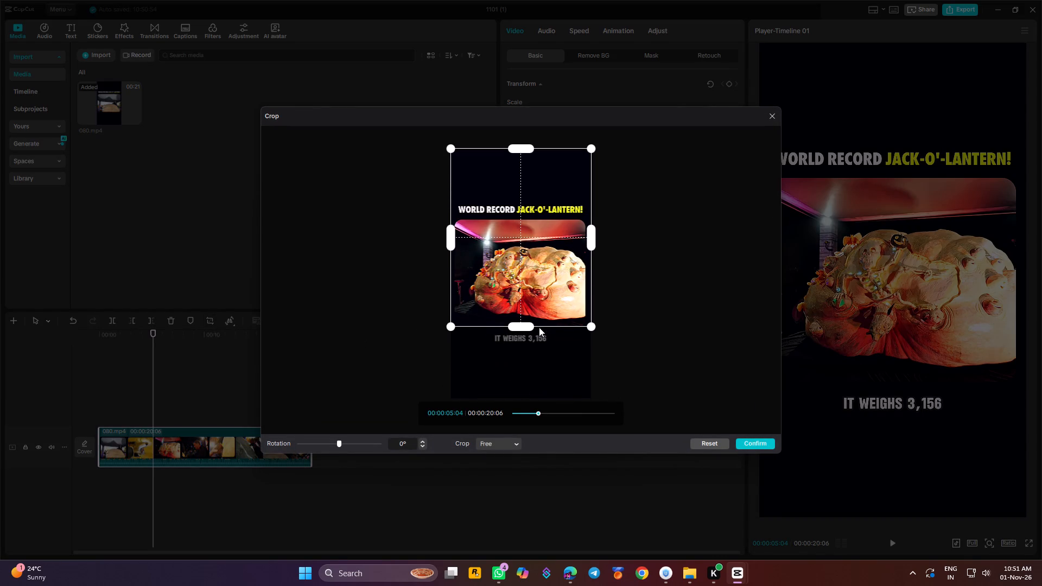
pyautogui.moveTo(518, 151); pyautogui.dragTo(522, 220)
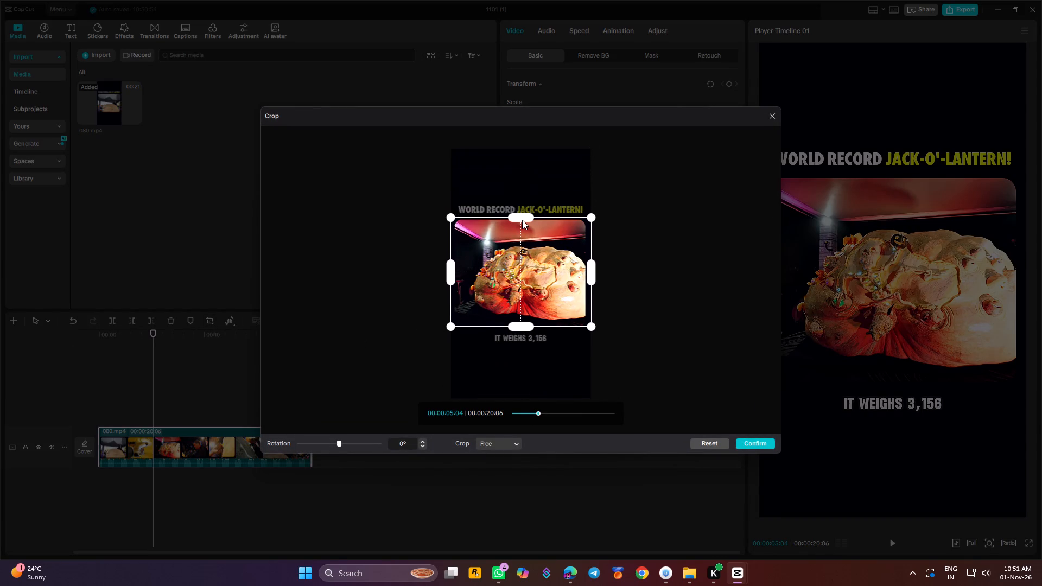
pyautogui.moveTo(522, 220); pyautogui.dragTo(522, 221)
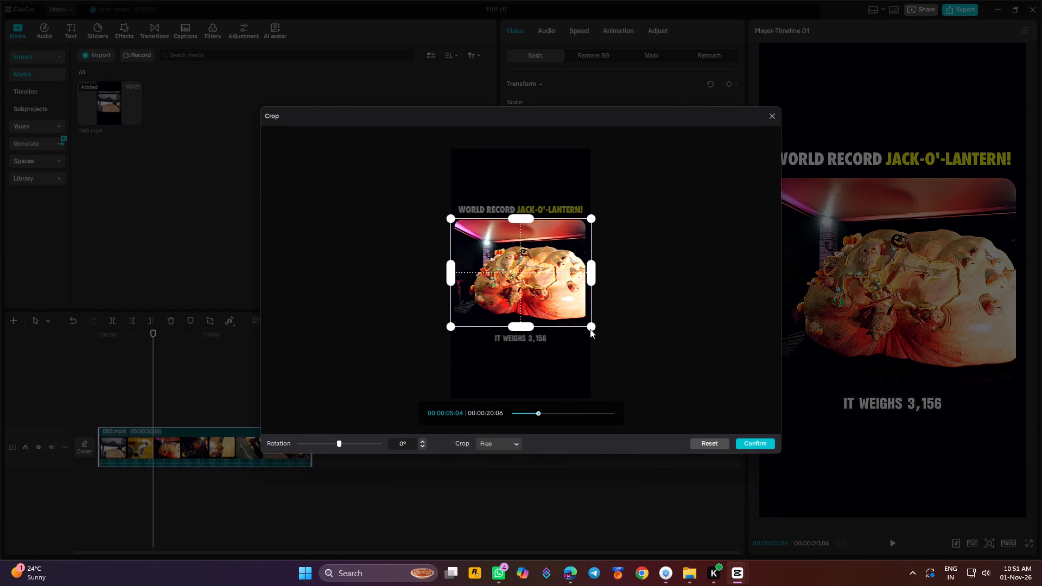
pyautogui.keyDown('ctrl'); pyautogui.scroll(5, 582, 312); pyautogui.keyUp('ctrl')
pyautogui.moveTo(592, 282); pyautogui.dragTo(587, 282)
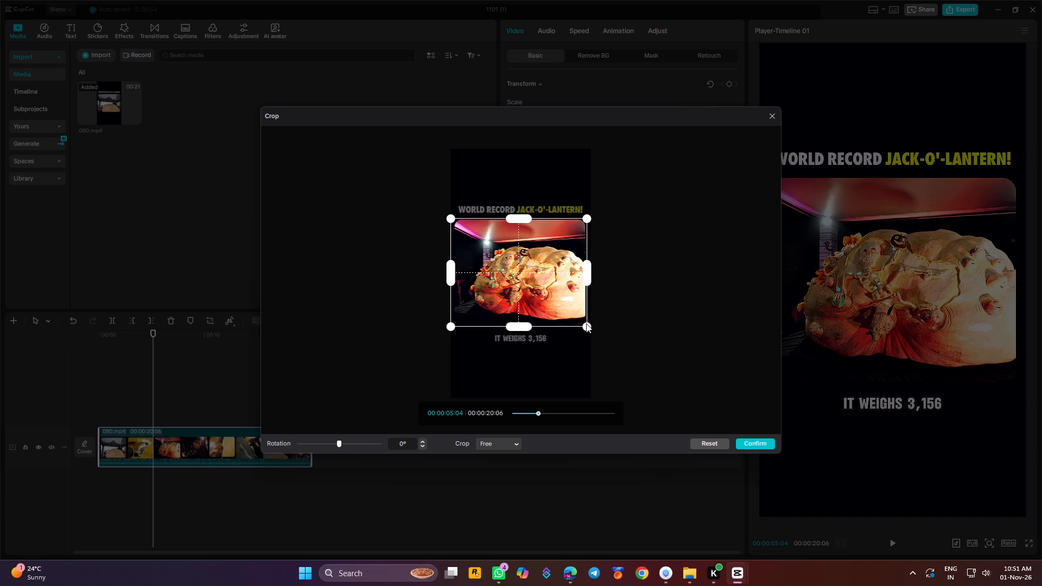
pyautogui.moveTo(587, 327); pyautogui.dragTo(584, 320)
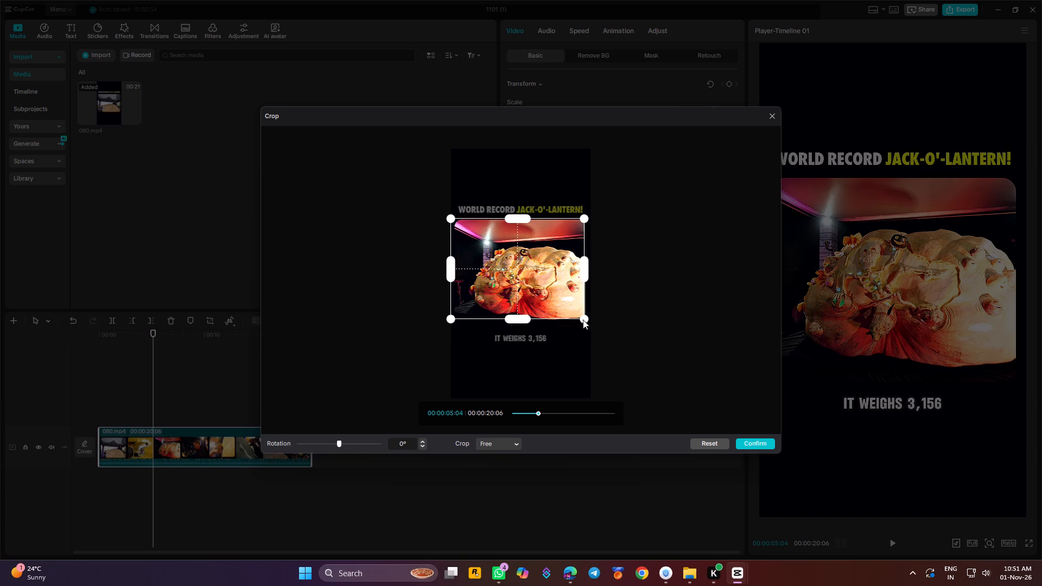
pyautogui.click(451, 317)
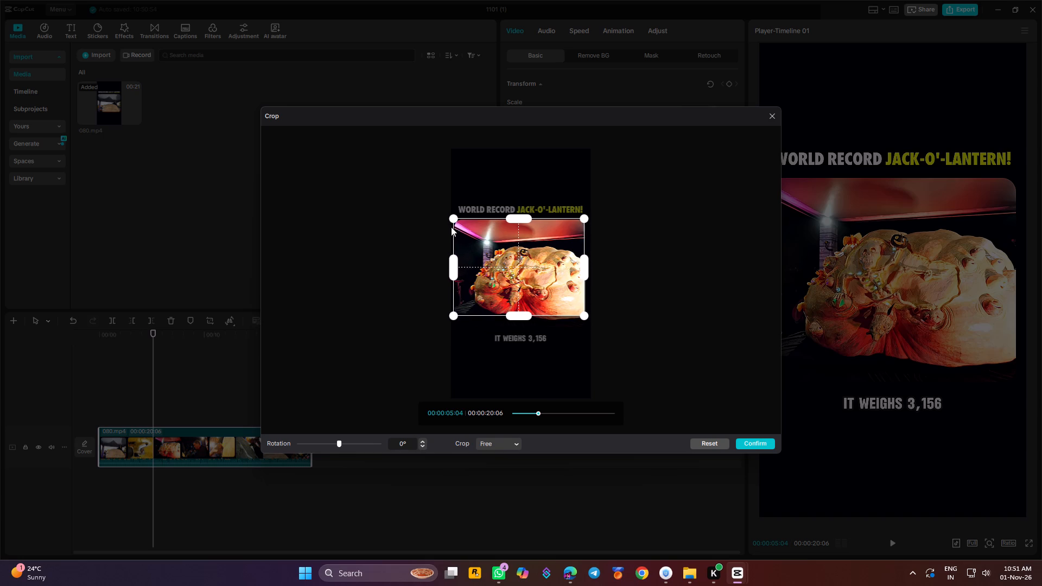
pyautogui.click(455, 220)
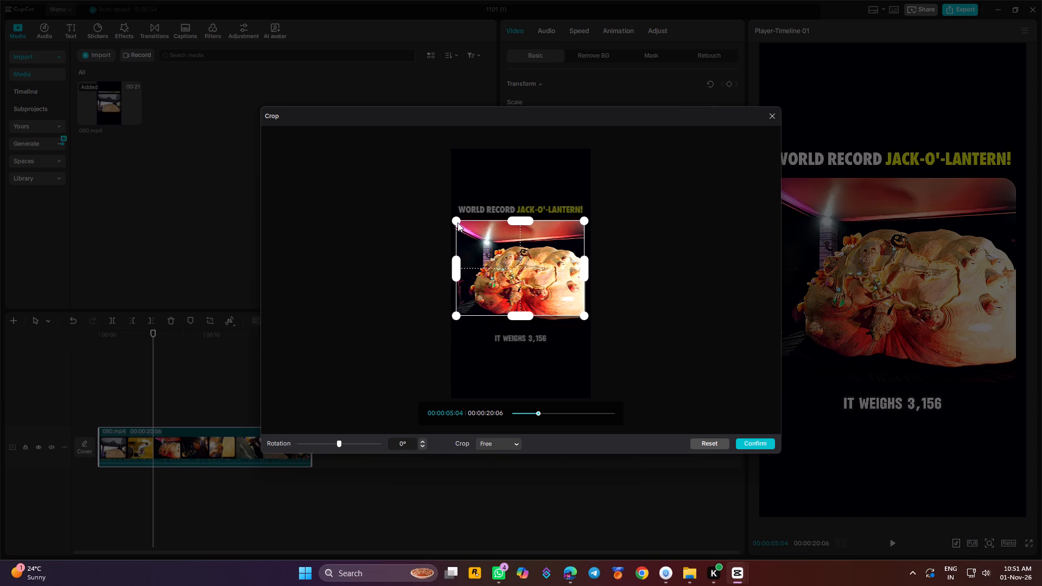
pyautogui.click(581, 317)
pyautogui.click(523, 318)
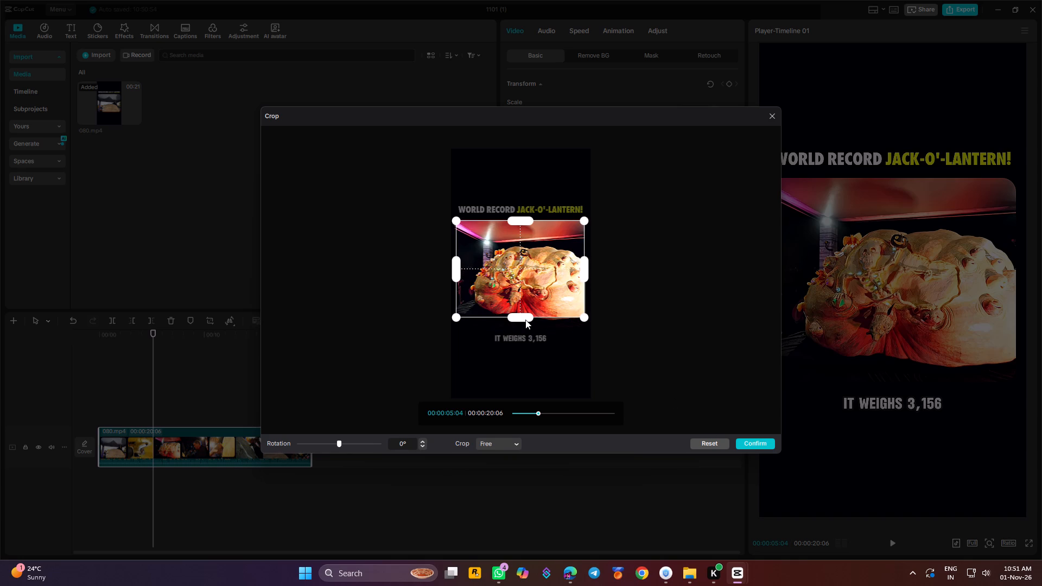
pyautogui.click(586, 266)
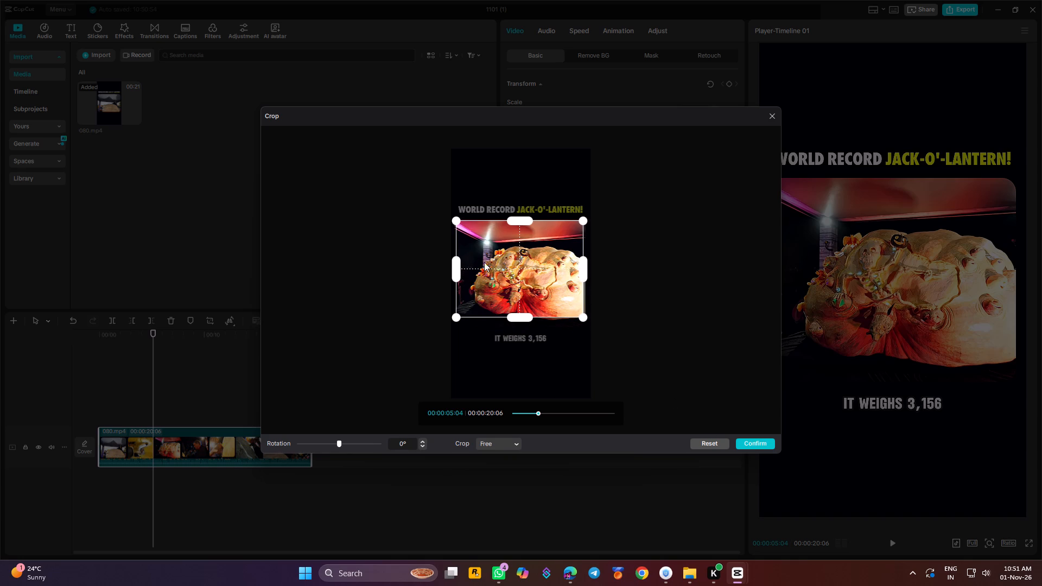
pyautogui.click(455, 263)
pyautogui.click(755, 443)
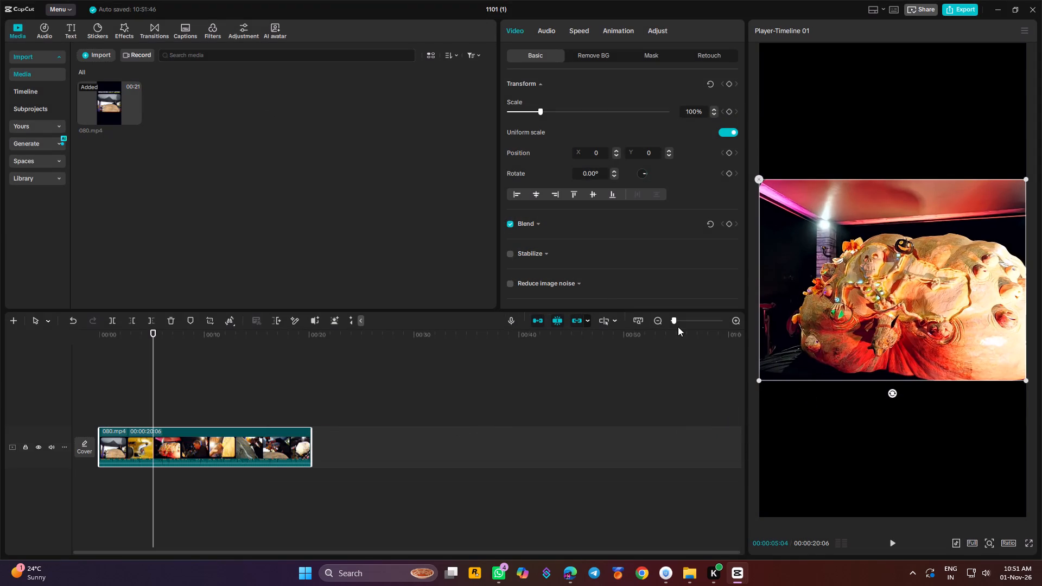
# Check the clip's opening and recrop it to full width, from just below the headline to just below the caption.
pyautogui.moveTo(157, 342); pyautogui.dragTo(53, 349)
pyautogui.press('space')
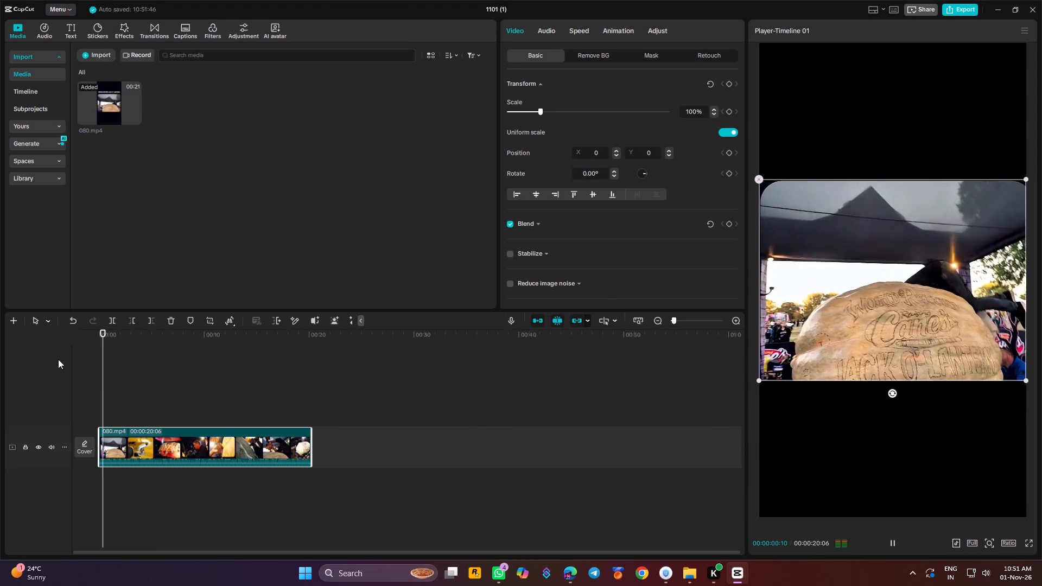
pyautogui.press('space')
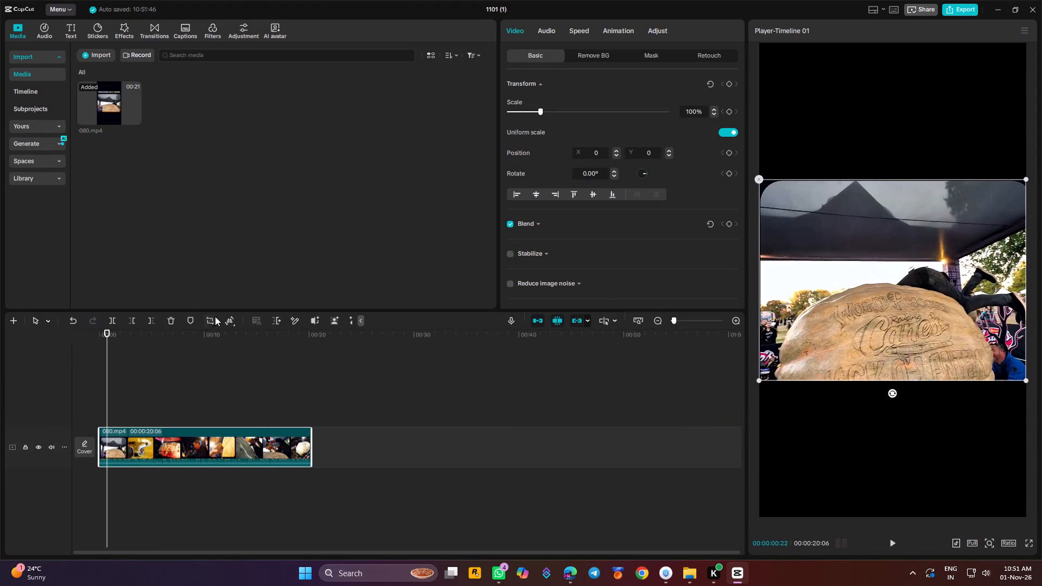
pyautogui.click(215, 316)
pyautogui.click(457, 220)
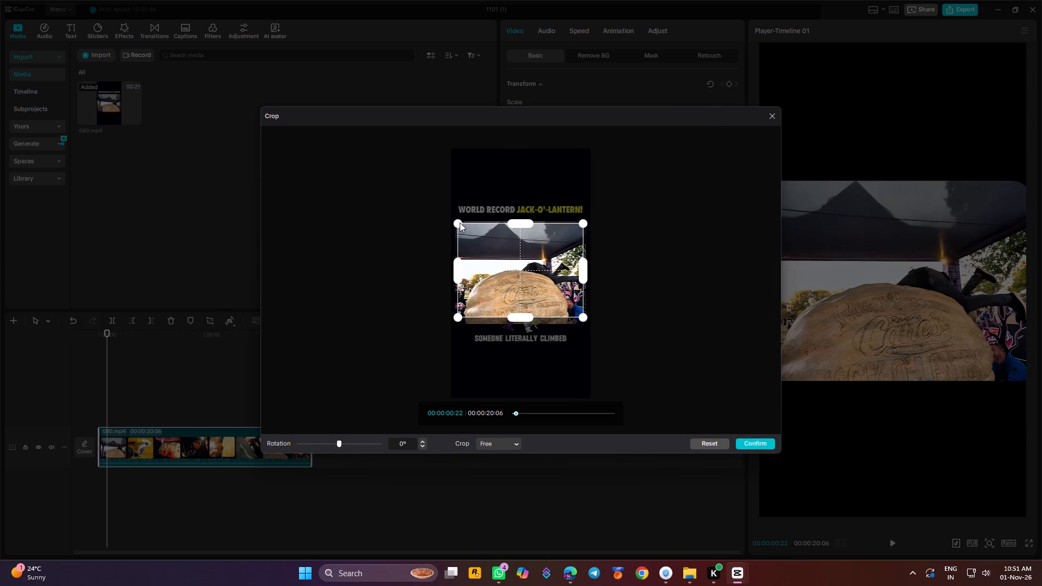
pyautogui.click(525, 316)
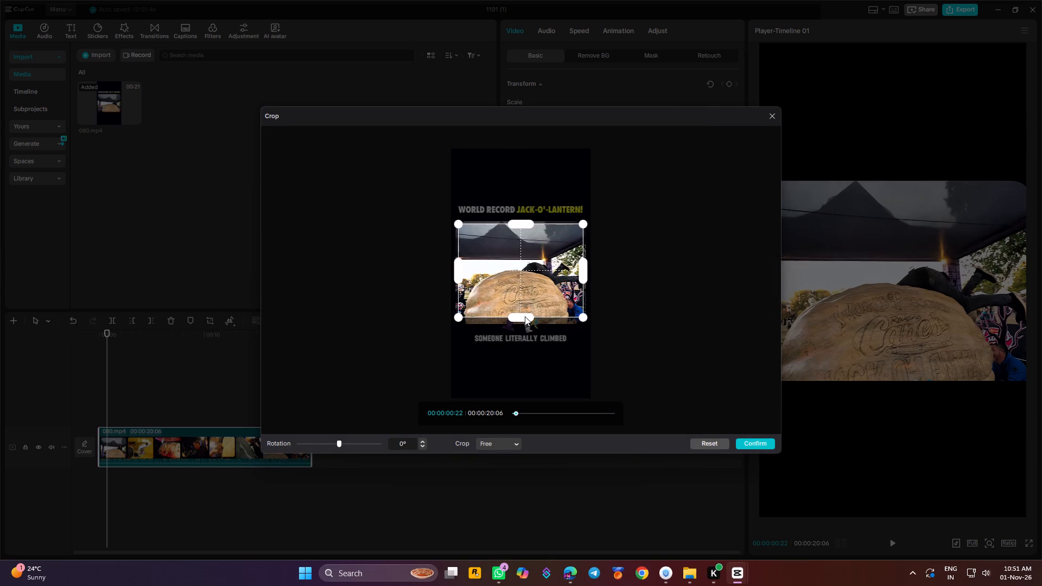
pyautogui.moveTo(455, 274); pyautogui.dragTo(452, 274)
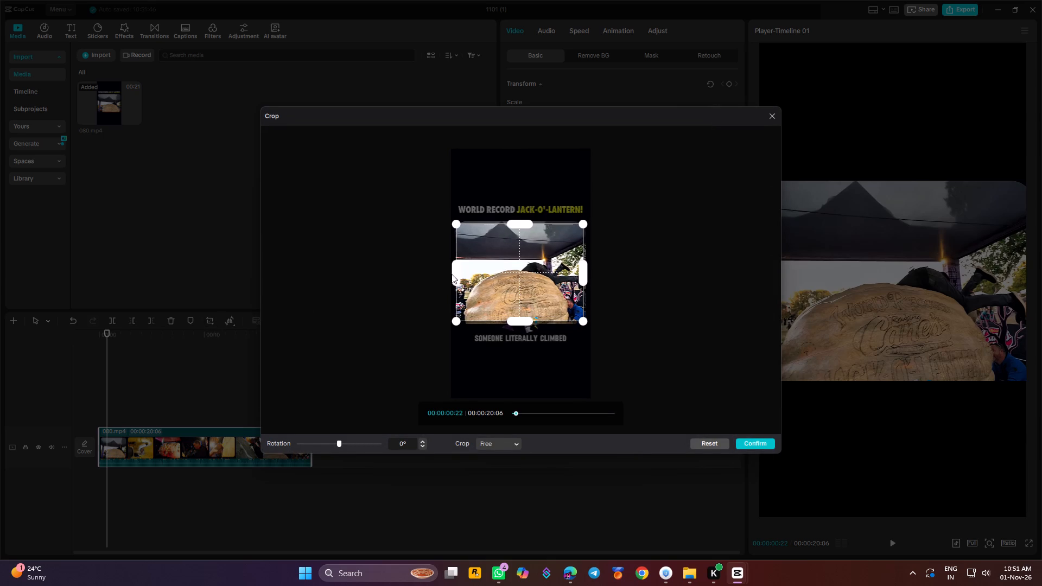
pyautogui.moveTo(452, 274); pyautogui.dragTo(441, 275)
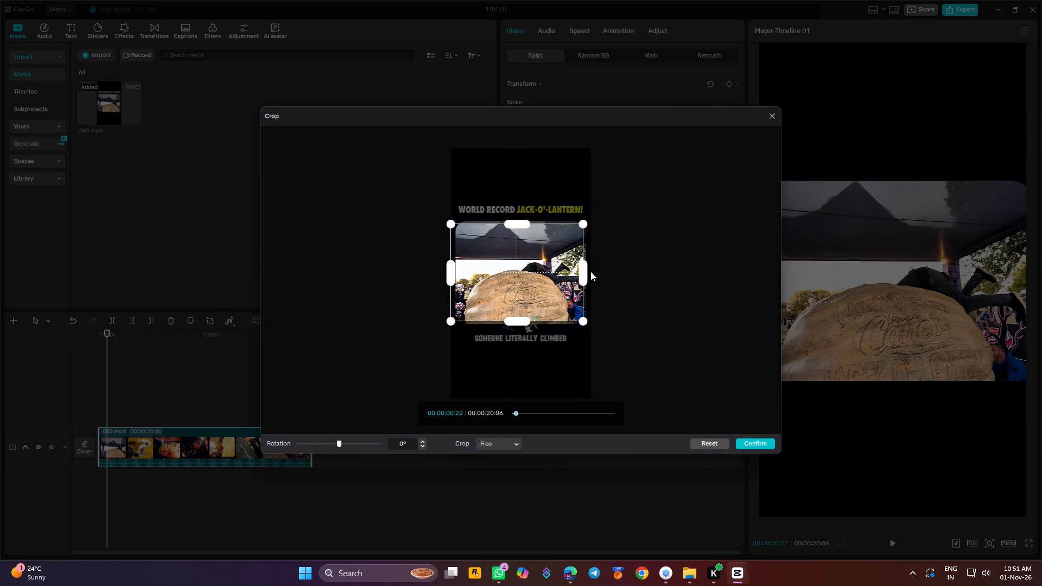
pyautogui.moveTo(587, 272); pyautogui.dragTo(608, 275)
pyautogui.moveTo(530, 222); pyautogui.dragTo(530, 215)
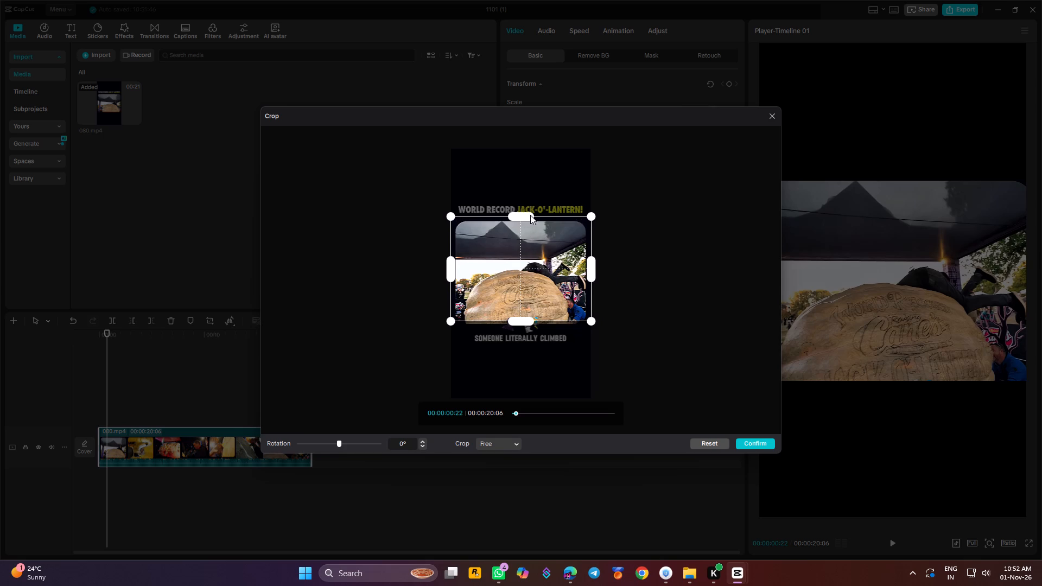
pyautogui.moveTo(530, 215); pyautogui.dragTo(531, 216)
pyautogui.moveTo(527, 317); pyautogui.dragTo(526, 325)
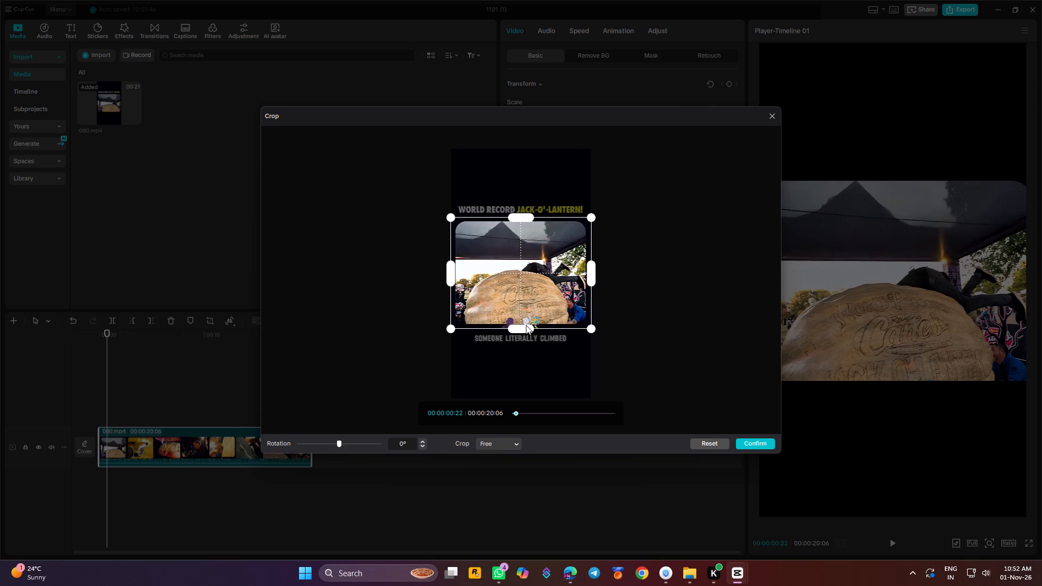
pyautogui.moveTo(526, 325); pyautogui.dragTo(528, 347)
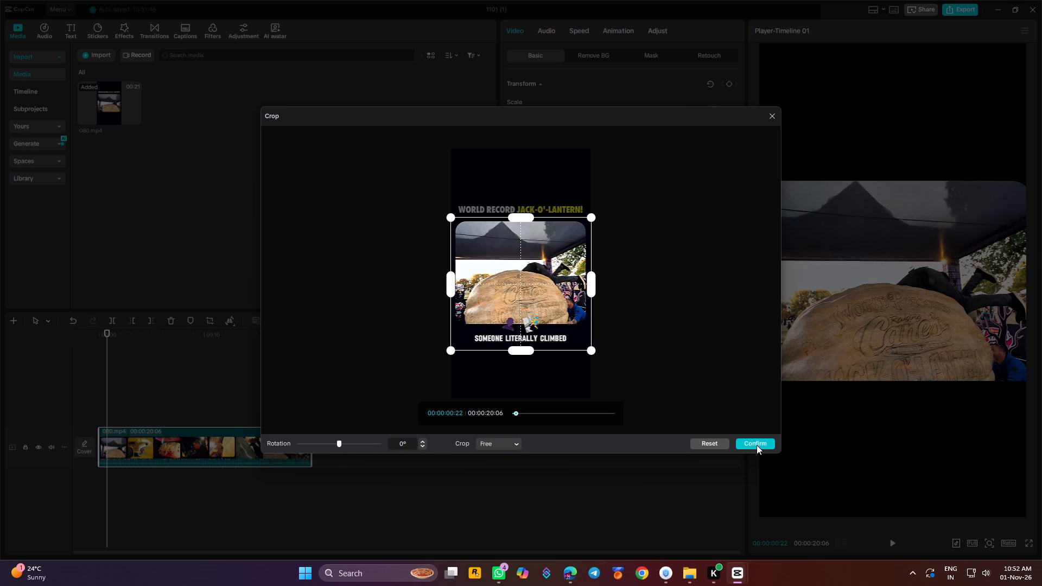
pyautogui.click(518, 219)
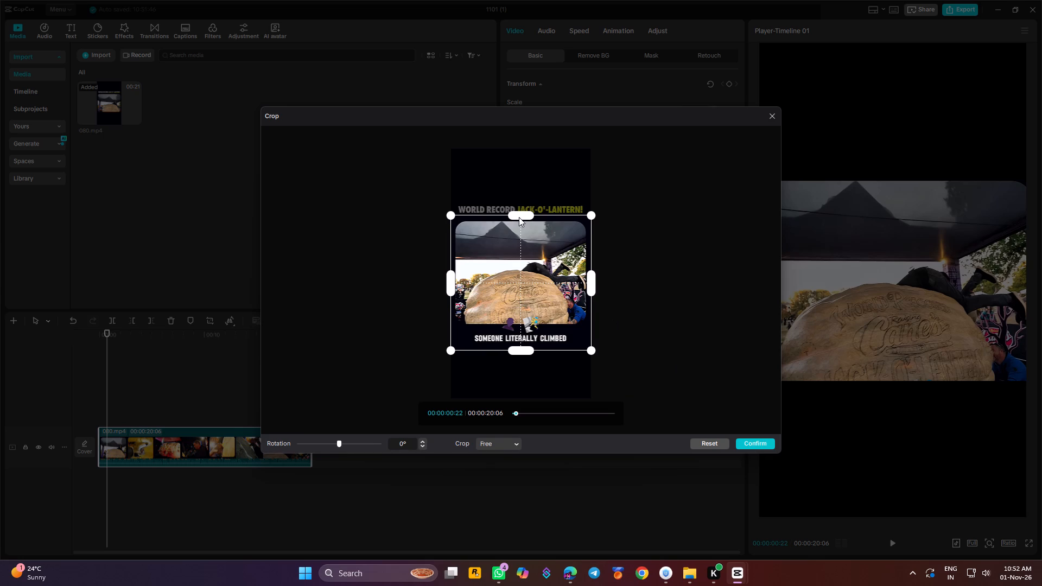
pyautogui.click(755, 445)
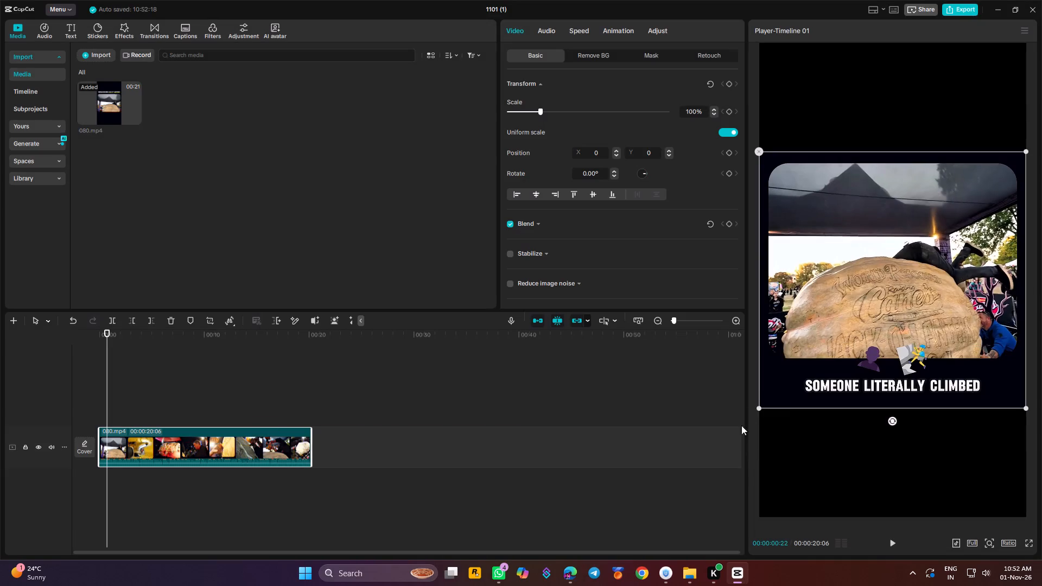
# Set the clip's canvas background to Blur with the lightest blur level, checking it during playback.
pyautogui.press('space')
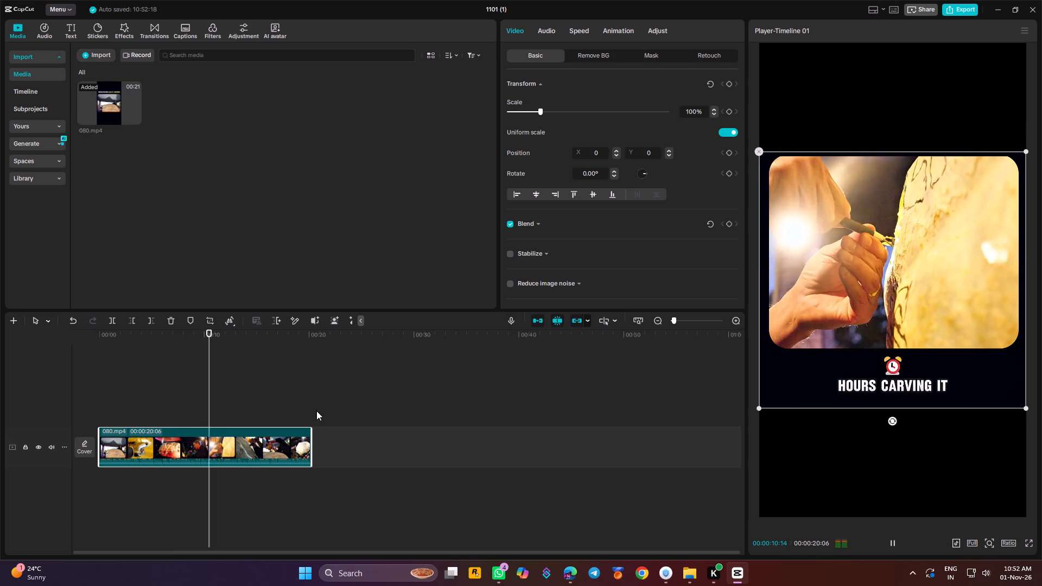
pyautogui.scroll(-9, 523, 267)
pyautogui.click(535, 286)
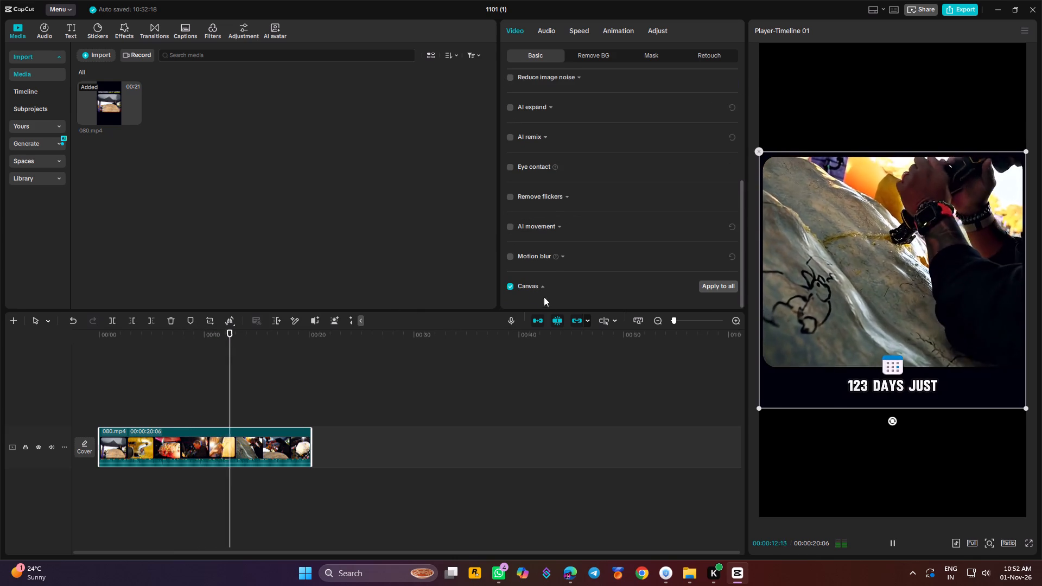
pyautogui.click(545, 304)
pyautogui.scroll(-2, 543, 292)
pyautogui.click(542, 285)
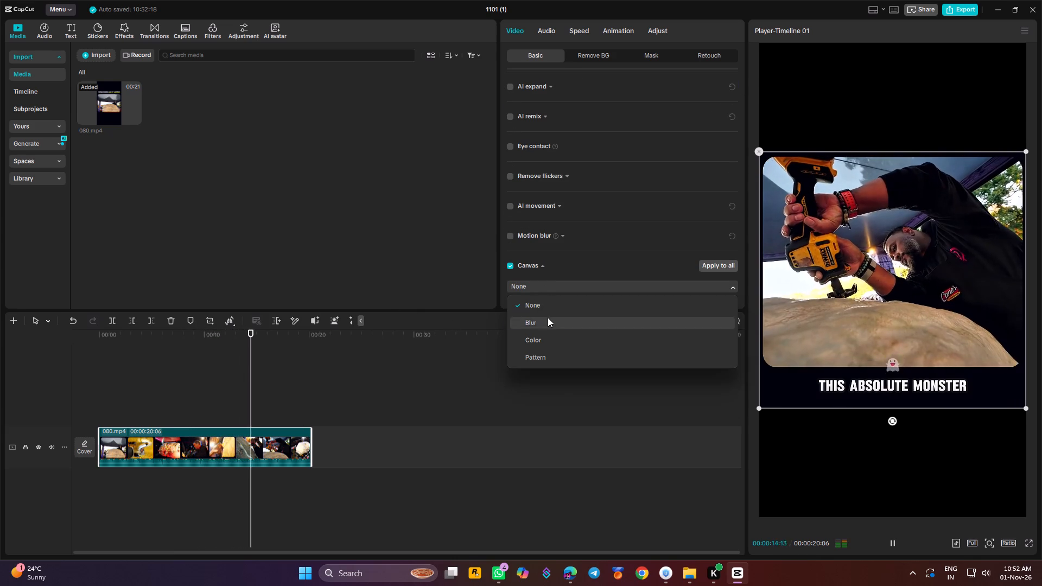
pyautogui.click(547, 317)
pyautogui.scroll(-2, 549, 288)
pyautogui.click(519, 267)
pyautogui.press('space')
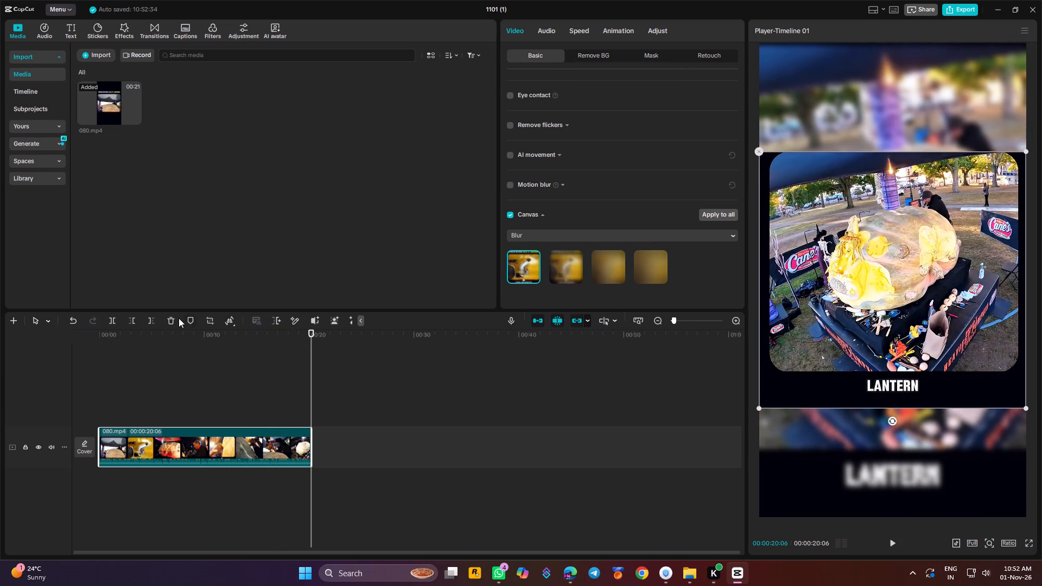
# Extend the clip's crop slightly upward toward the headline and play the clip to check the framing.
pyautogui.click(209, 323)
pyautogui.click(528, 215)
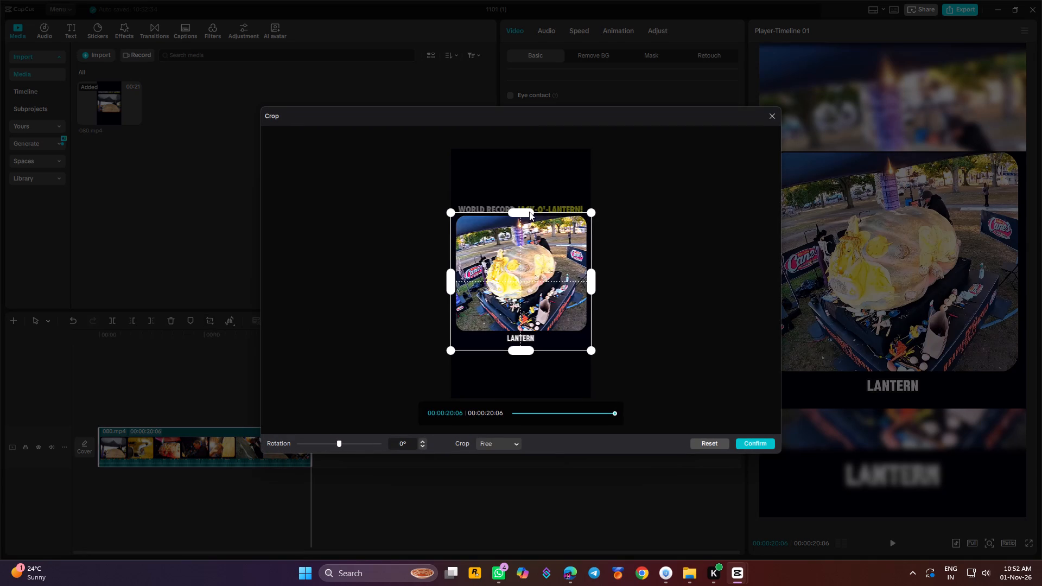
pyautogui.click(759, 447)
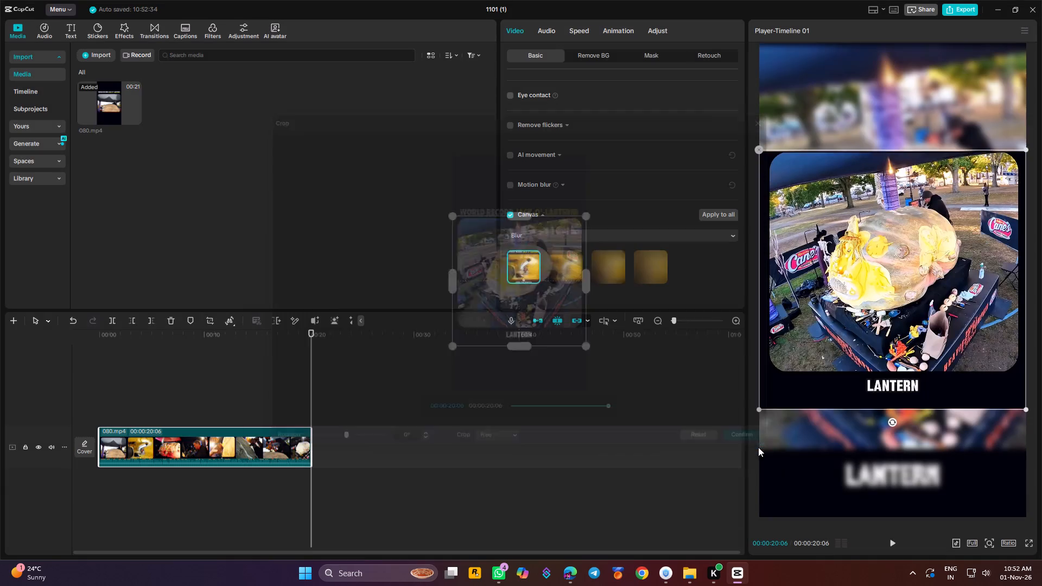
pyautogui.press('space')
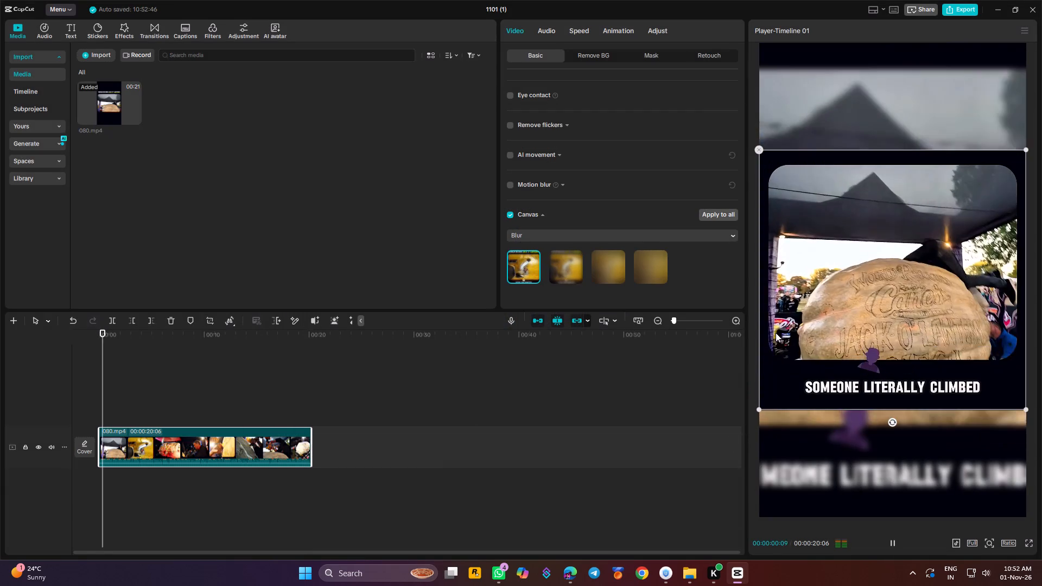
pyautogui.click(708, 443)
pyautogui.press('space')
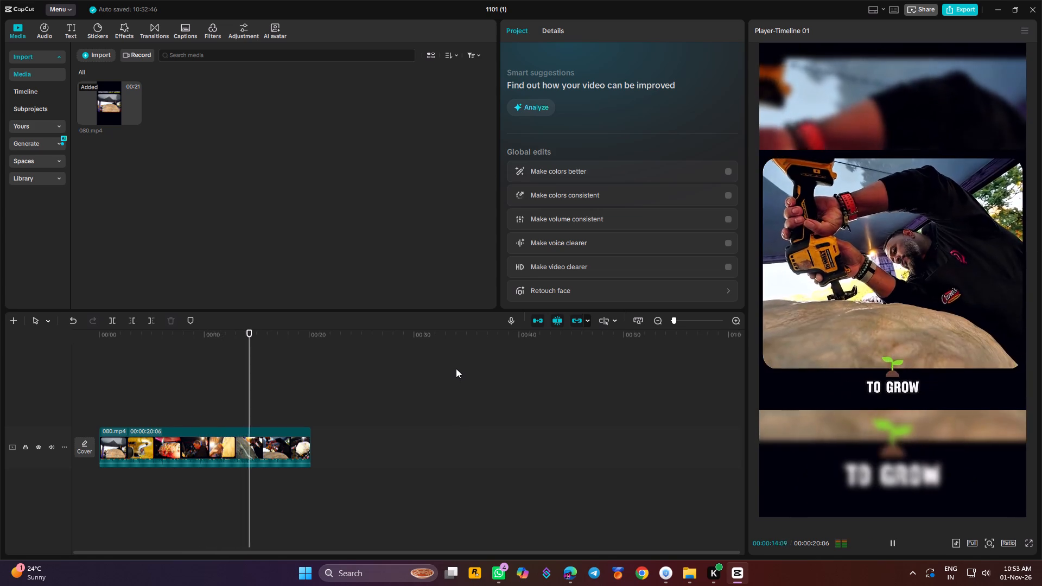
pyautogui.press('space')
pyautogui.press('space')
# Apply the Sweet voice filter to the clip's audio, preview it, and return the playhead to the start.
pyautogui.click(226, 438)
pyautogui.press('space')
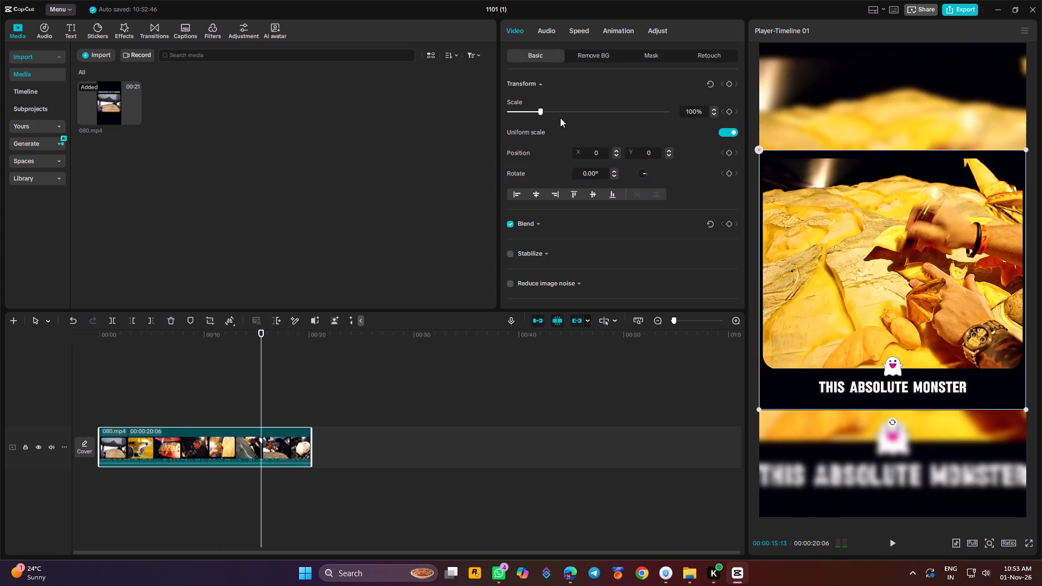
pyautogui.click(534, 30)
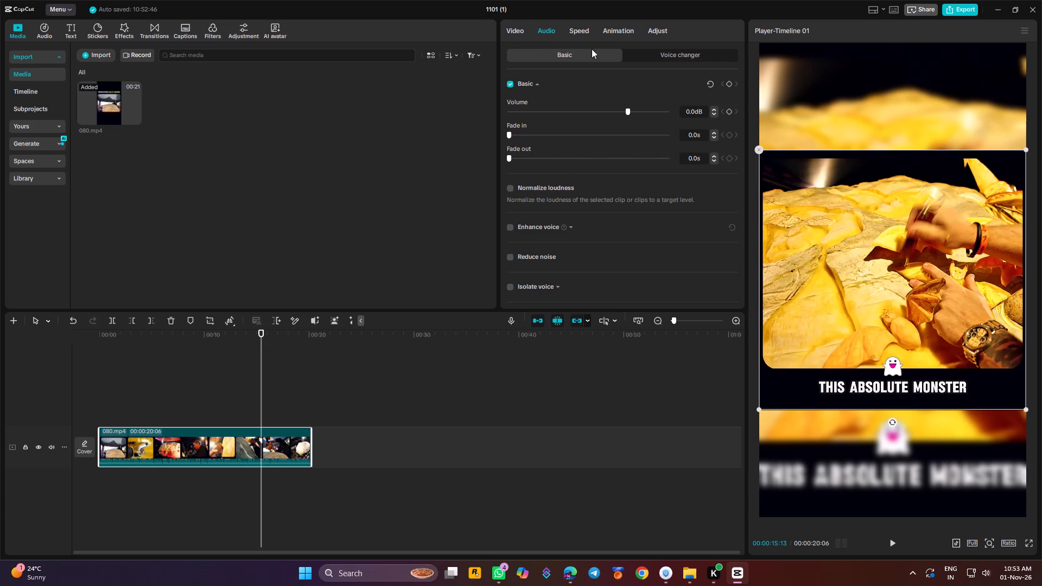
pyautogui.click(650, 49)
pyautogui.click(591, 54)
pyautogui.click(645, 54)
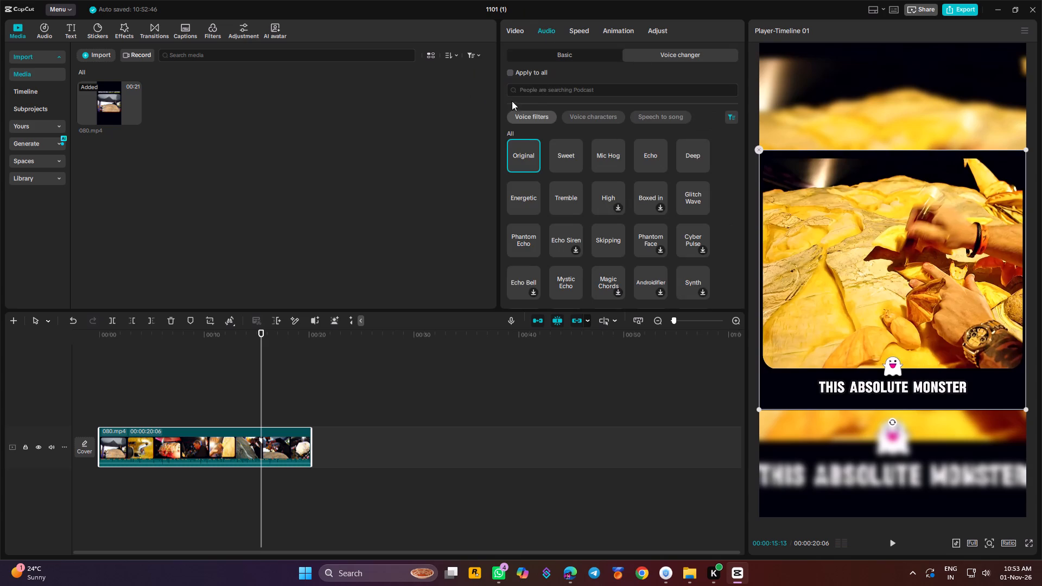
pyautogui.click(560, 165)
pyautogui.press('space')
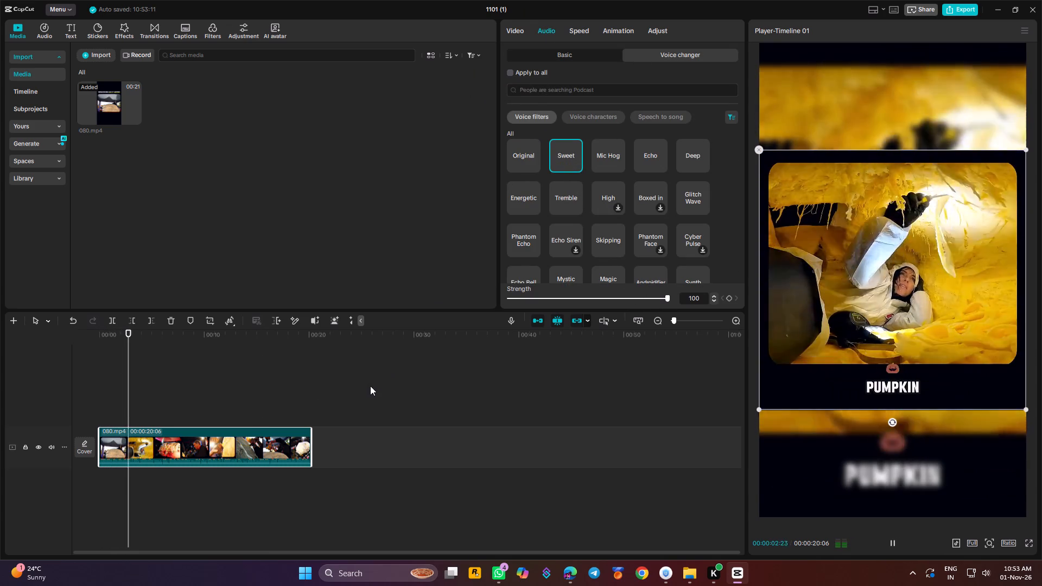
pyautogui.click(217, 457)
pyautogui.press('space')
pyautogui.moveTo(145, 339); pyautogui.dragTo(18, 339)
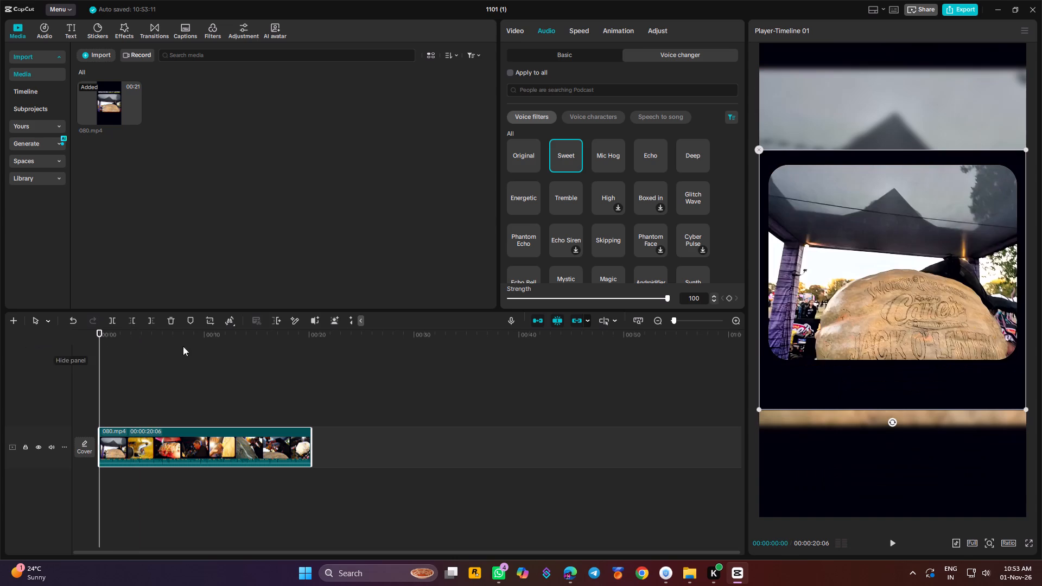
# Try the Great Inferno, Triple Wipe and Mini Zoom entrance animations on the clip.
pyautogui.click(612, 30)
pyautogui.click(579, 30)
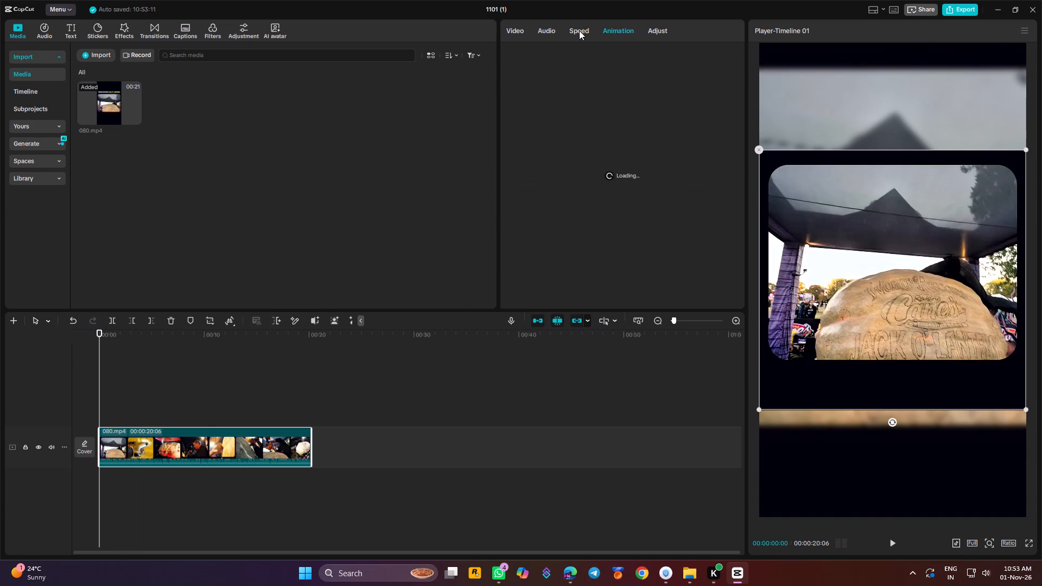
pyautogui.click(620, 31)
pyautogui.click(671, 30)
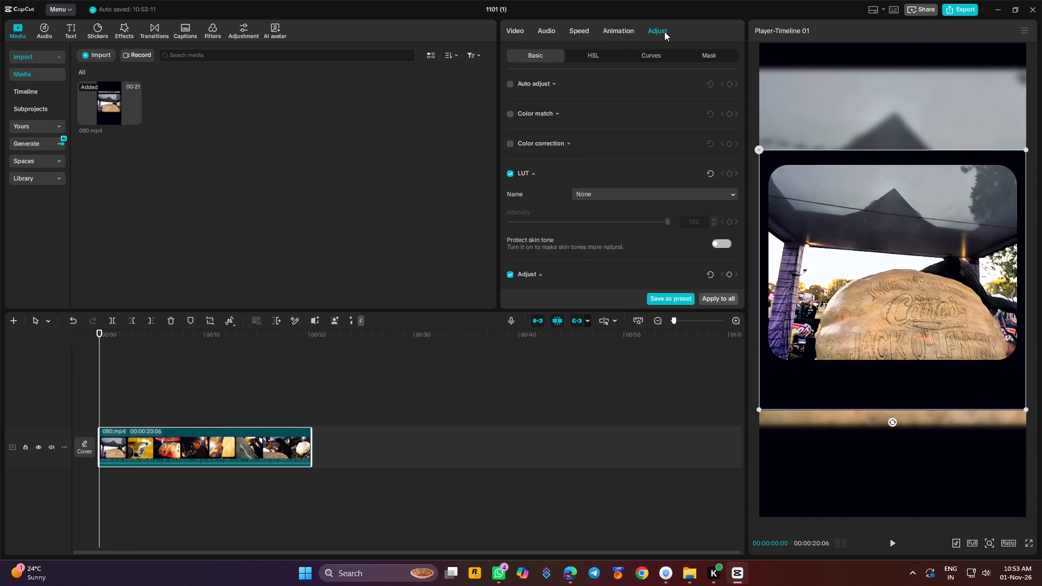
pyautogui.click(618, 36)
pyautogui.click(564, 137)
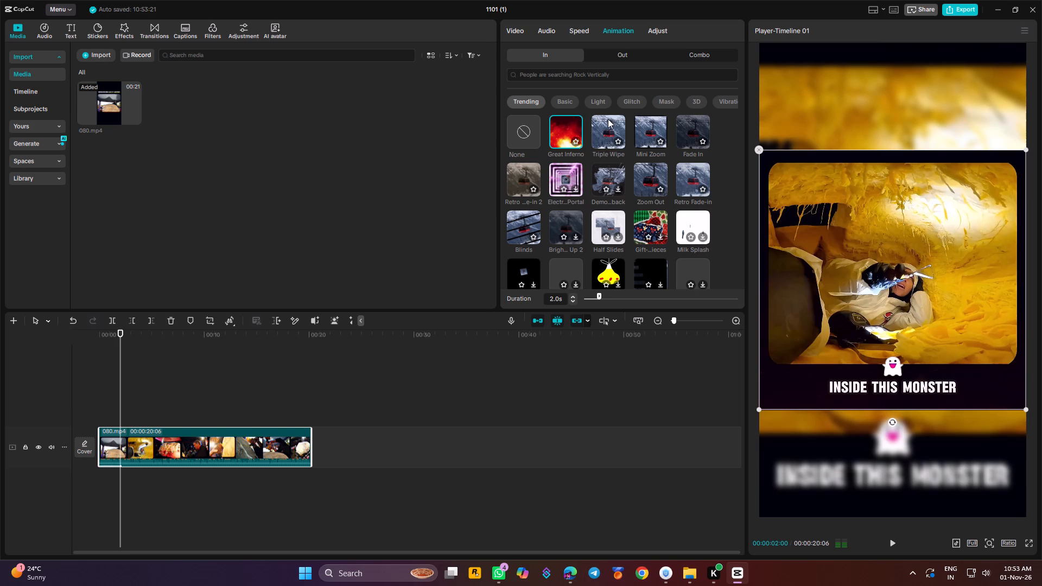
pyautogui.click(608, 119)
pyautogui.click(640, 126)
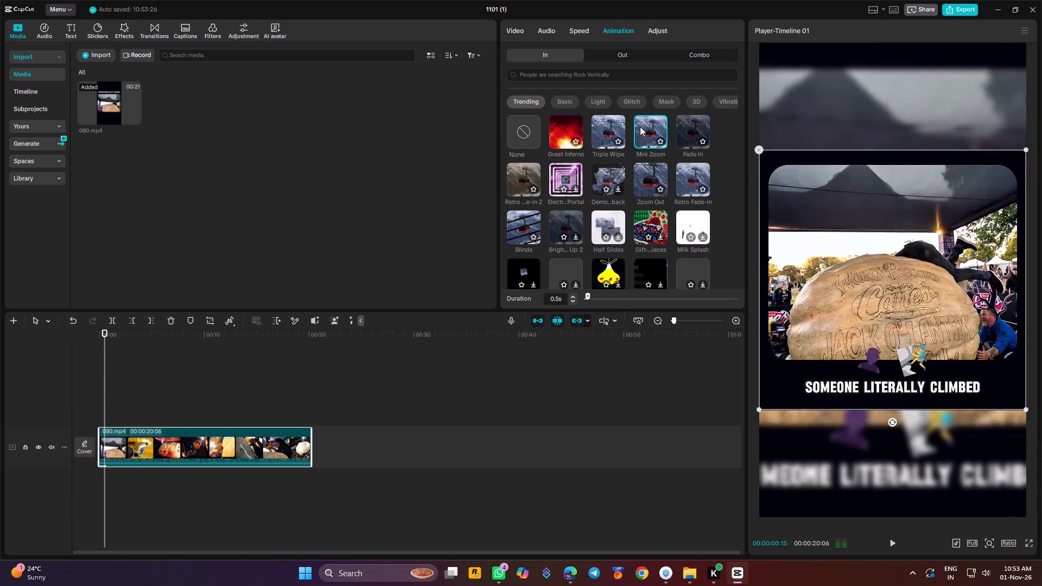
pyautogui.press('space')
# Give the clip a Fade In entrance animation and a Fade Out exit animation, and preview the opening.
pyautogui.click(694, 124)
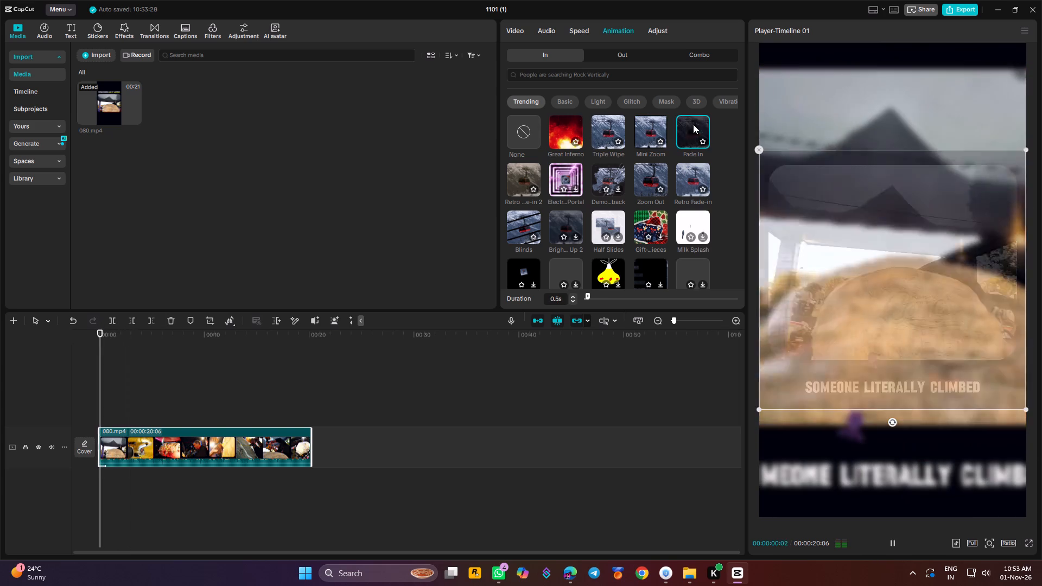
pyautogui.click(616, 62)
pyautogui.click(618, 58)
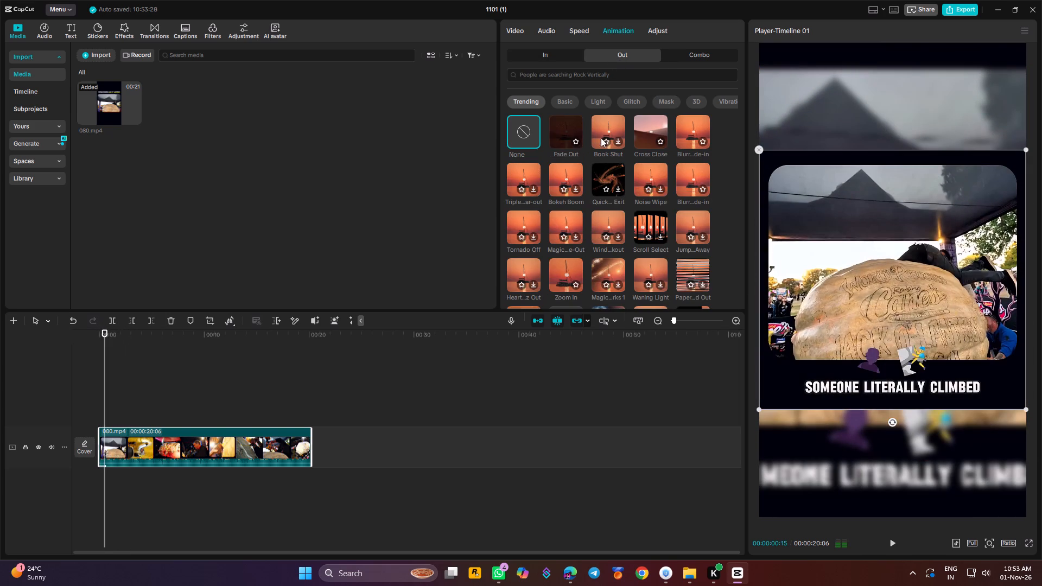
pyautogui.click(566, 131)
pyautogui.moveTo(313, 339); pyautogui.dragTo(106, 342)
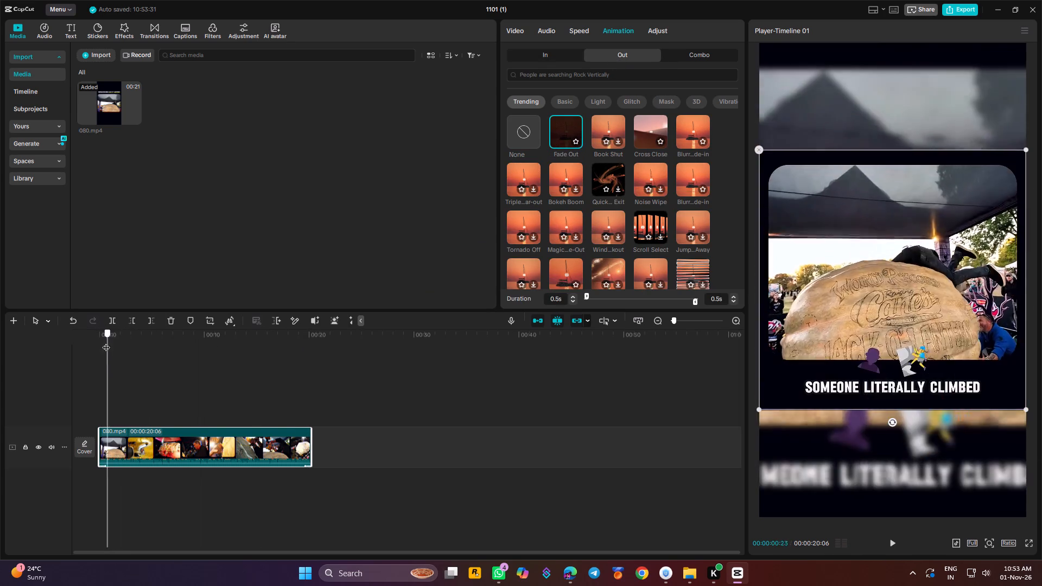
pyautogui.moveTo(106, 342); pyautogui.dragTo(50, 339)
pyautogui.press('space')
pyautogui.press('space')
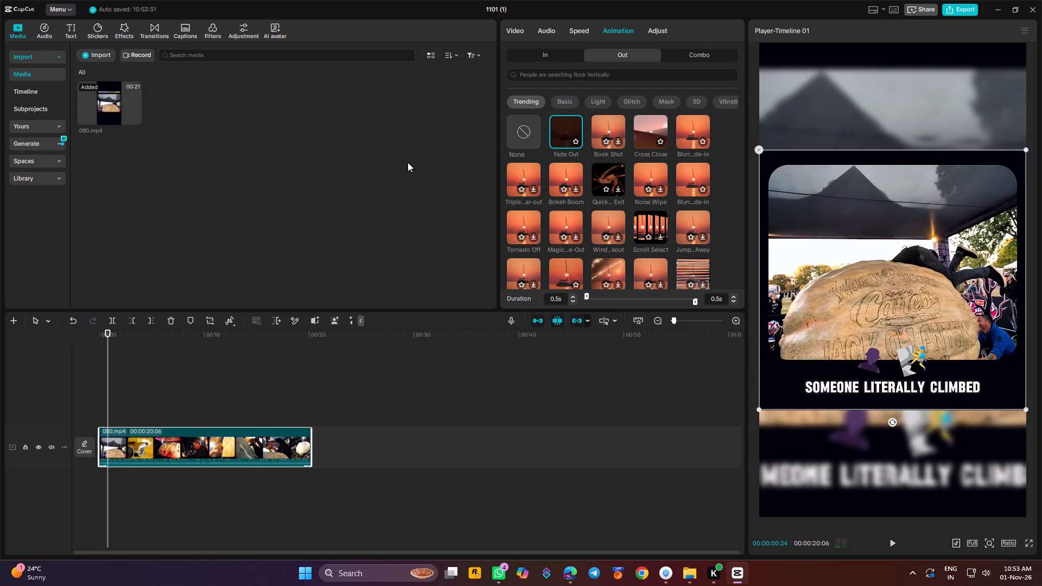
# Turn on Auto adjust and Color correction for the clip, setting the Color correction intensity to 50.
pyautogui.click(659, 30)
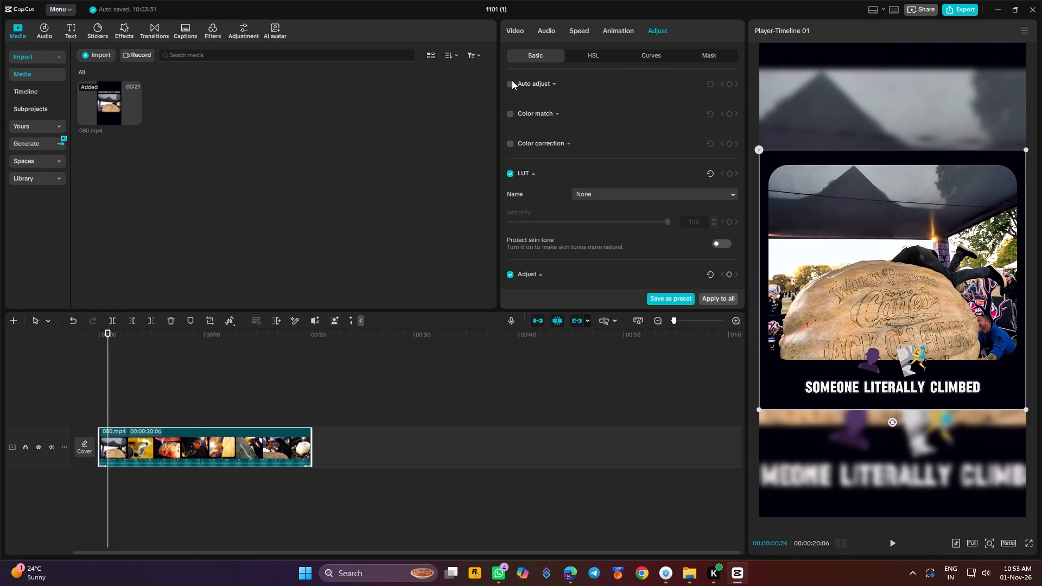
pyautogui.click(511, 80)
pyautogui.click(511, 87)
pyautogui.click(511, 171)
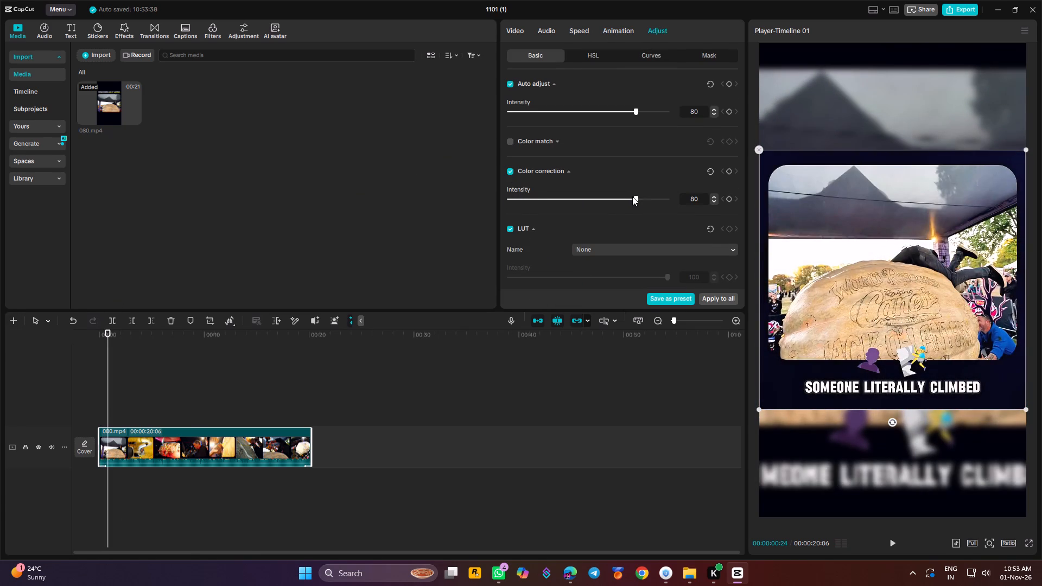
pyautogui.moveTo(634, 196); pyautogui.dragTo(589, 201)
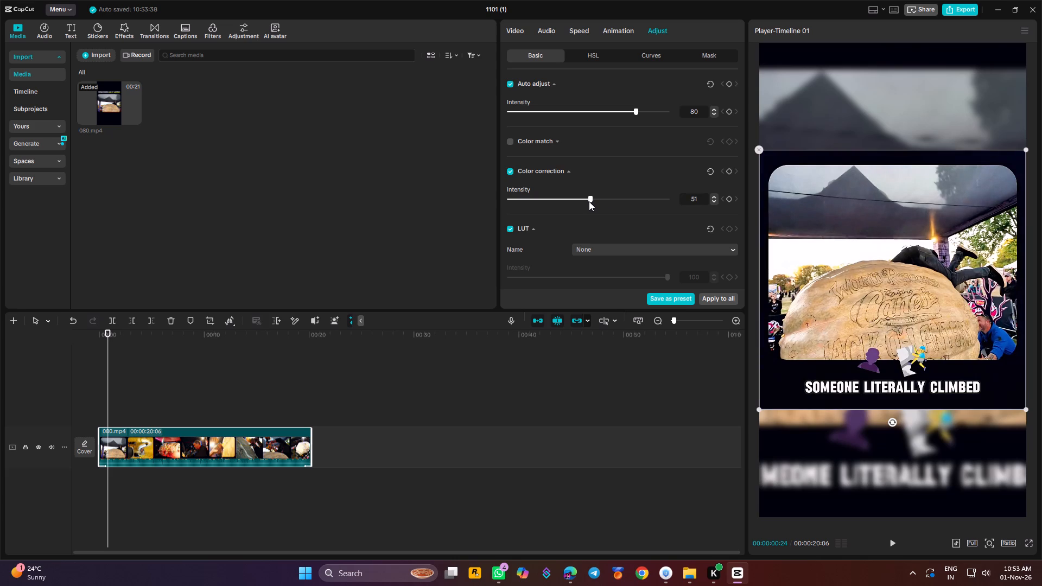
pyautogui.moveTo(589, 201); pyautogui.dragTo(587, 201)
pyautogui.press('space')
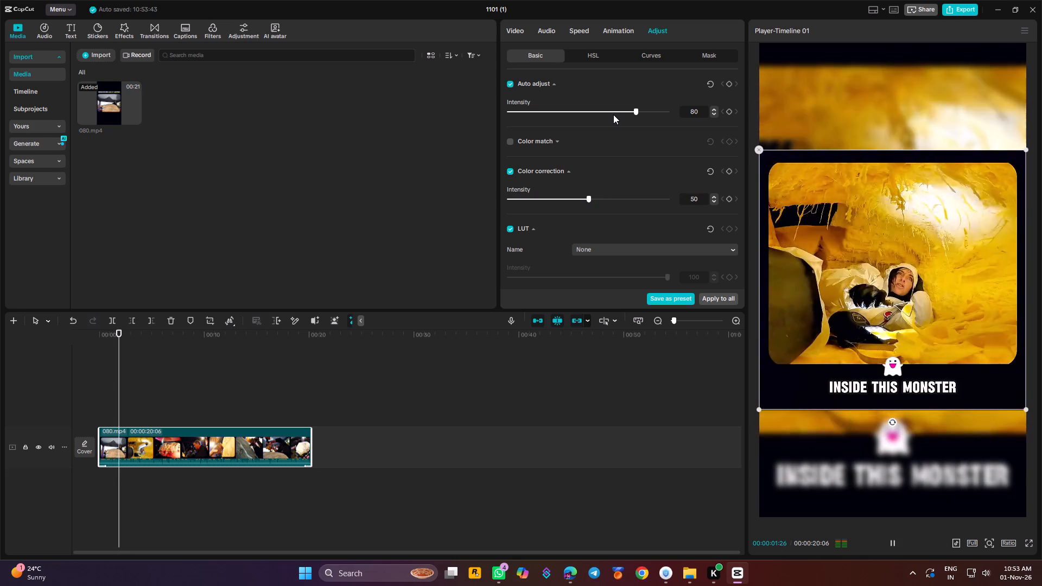
# Set the clip's saturation to 3 and its colour temperature to -5.
pyautogui.scroll(-2, 574, 135)
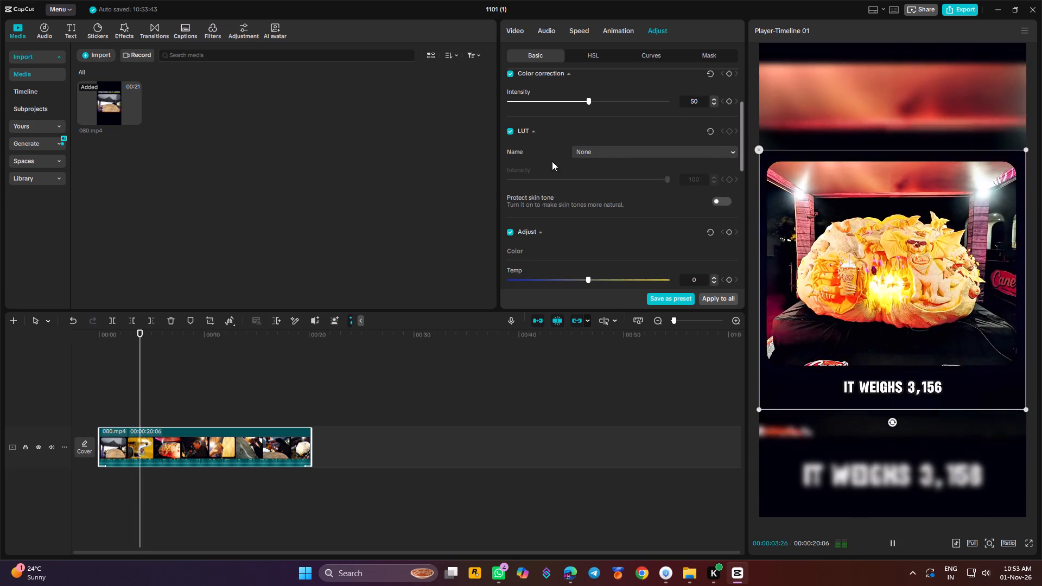
pyautogui.scroll(-3, 553, 239)
pyautogui.click(588, 179)
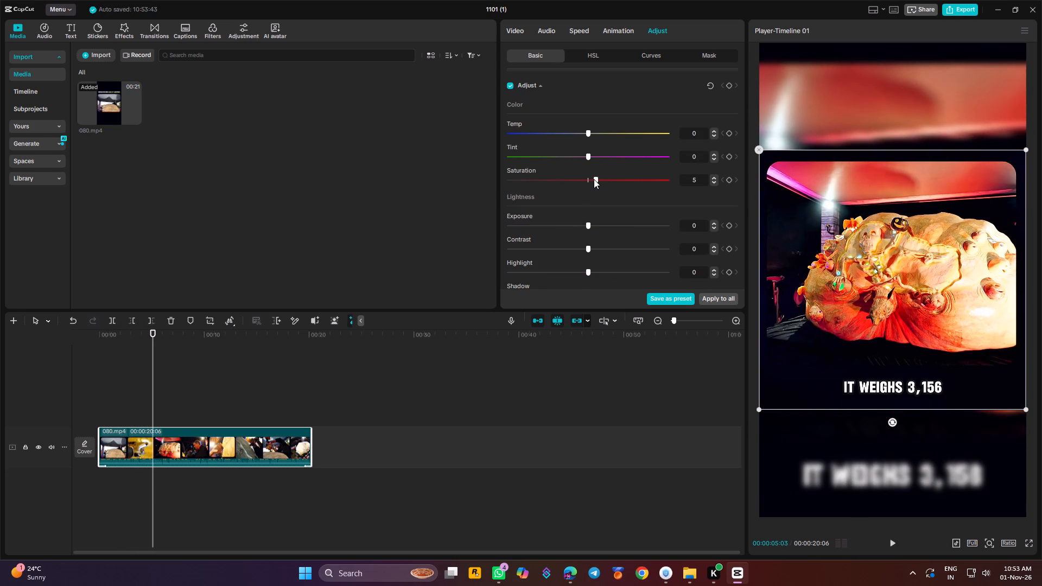
pyautogui.click(589, 225)
pyautogui.moveTo(589, 130); pyautogui.dragTo(587, 139)
pyautogui.moveTo(587, 139); pyautogui.dragTo(579, 142)
# Raise the clip's Highlight slightly above zero and replay from the start to check the colour adjustments.
pyautogui.scroll(-1, 605, 210)
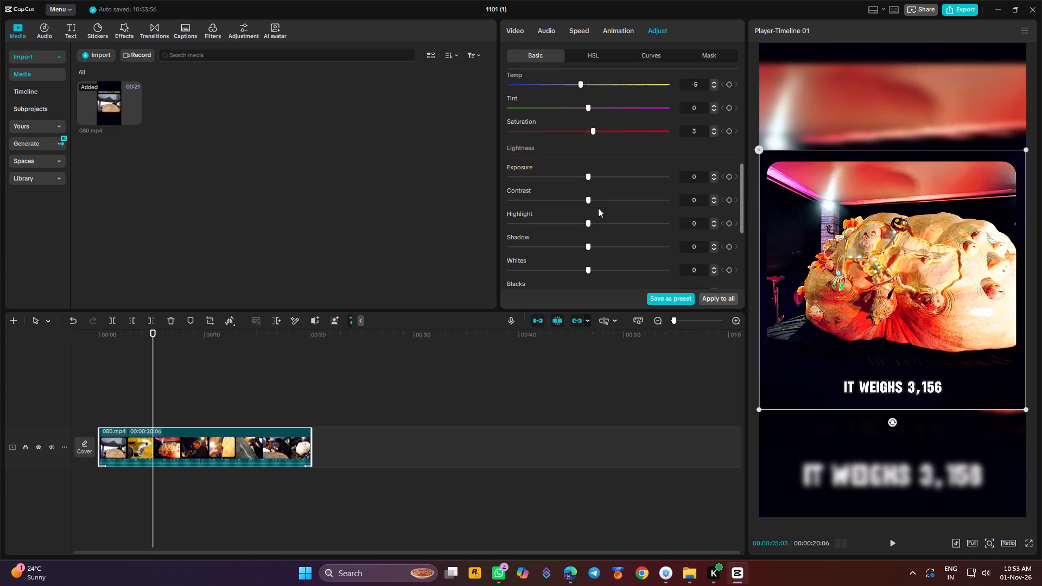
pyautogui.scroll(-4, 574, 267)
pyautogui.moveTo(511, 187); pyautogui.dragTo(479, 195)
pyautogui.scroll(2, 607, 178)
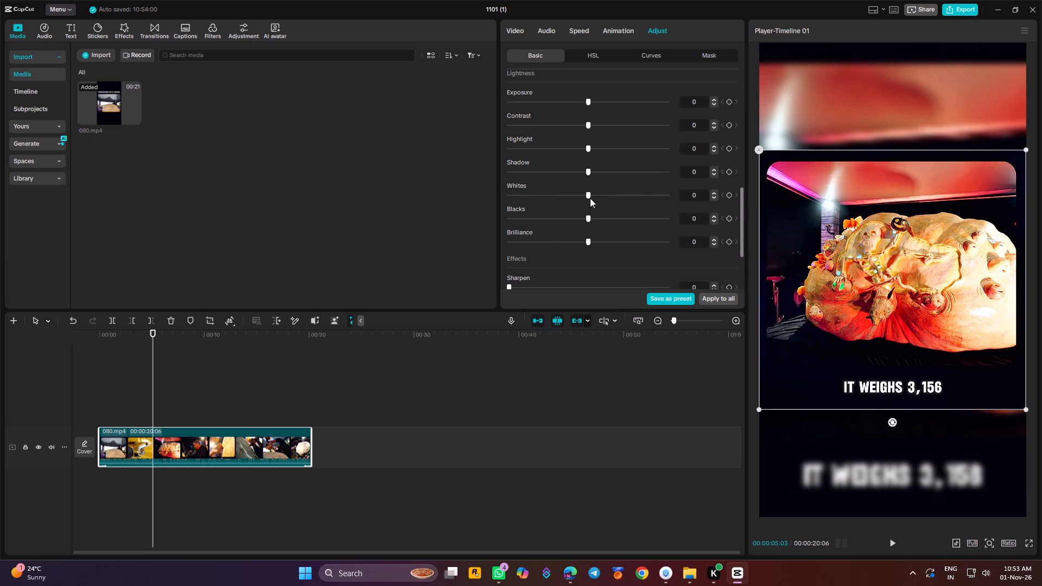
pyautogui.moveTo(587, 148); pyautogui.dragTo(582, 150)
pyautogui.moveTo(582, 150); pyautogui.dragTo(592, 151)
pyautogui.scroll(-7, 552, 187)
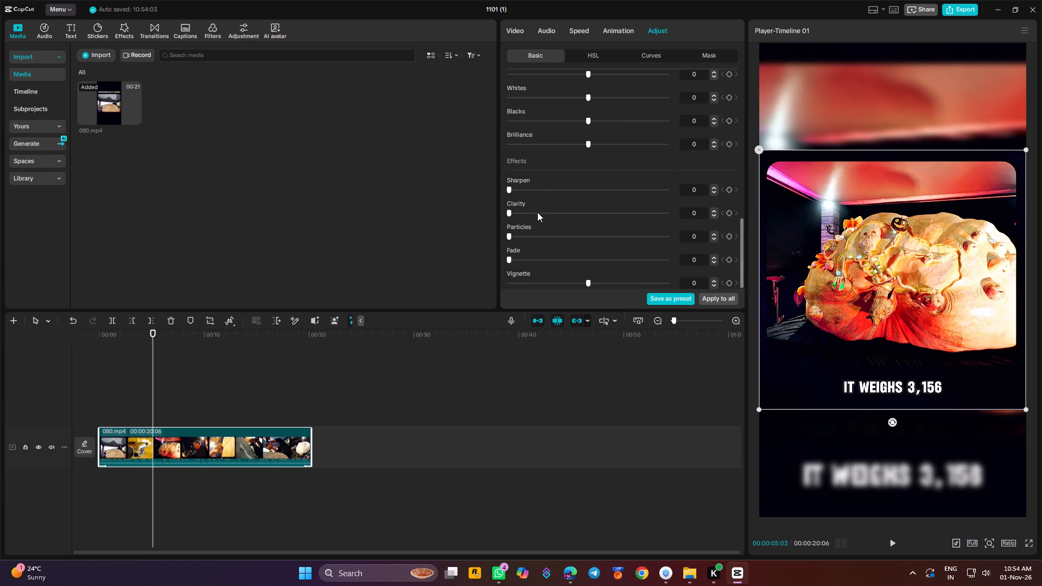
pyautogui.moveTo(157, 334); pyautogui.dragTo(71, 336)
pyautogui.press('space')
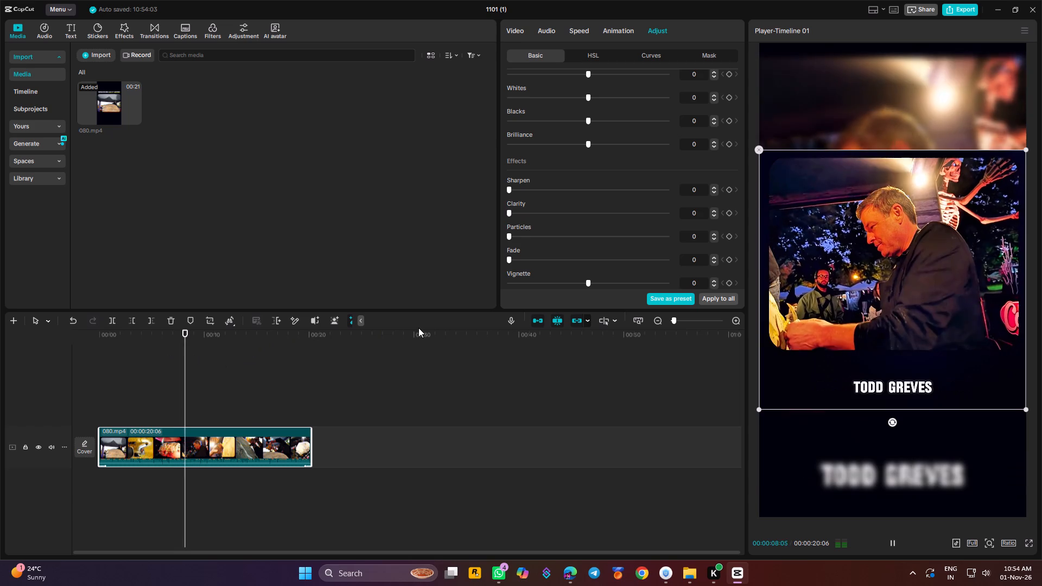
pyautogui.scroll(7, 581, 172)
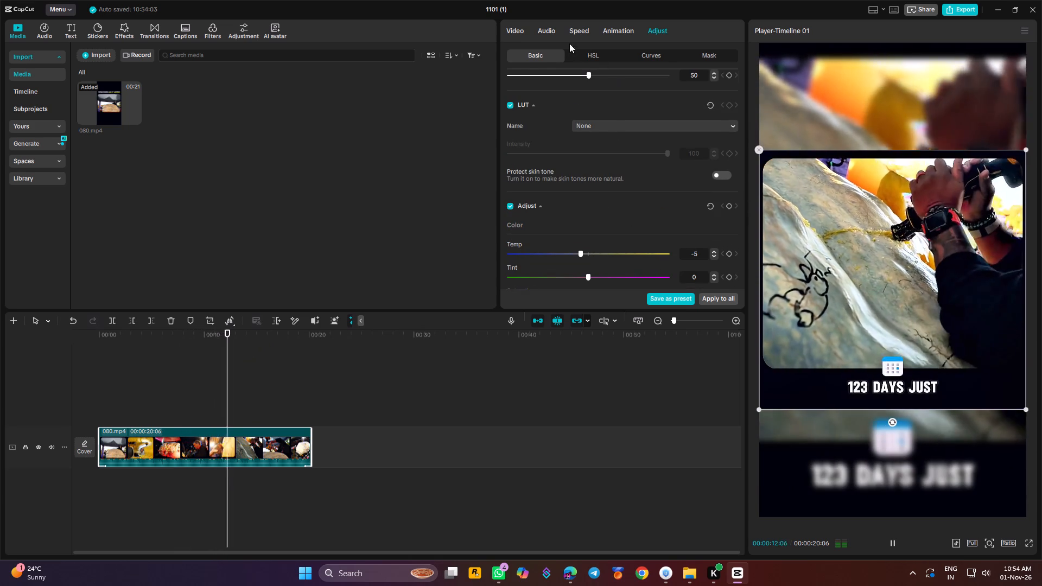
# Look through the HSL, Curves and Mask adjustments, and play the clip back to review its look.
pyautogui.click(589, 55)
pyautogui.click(640, 54)
pyautogui.click(712, 56)
pyautogui.click(637, 59)
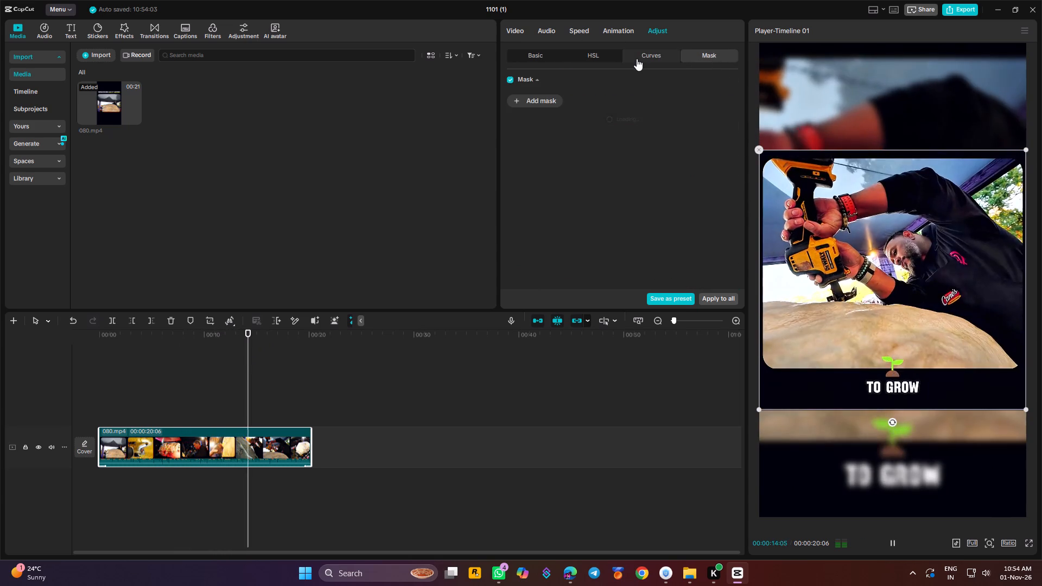
pyautogui.click(591, 58)
pyautogui.click(531, 56)
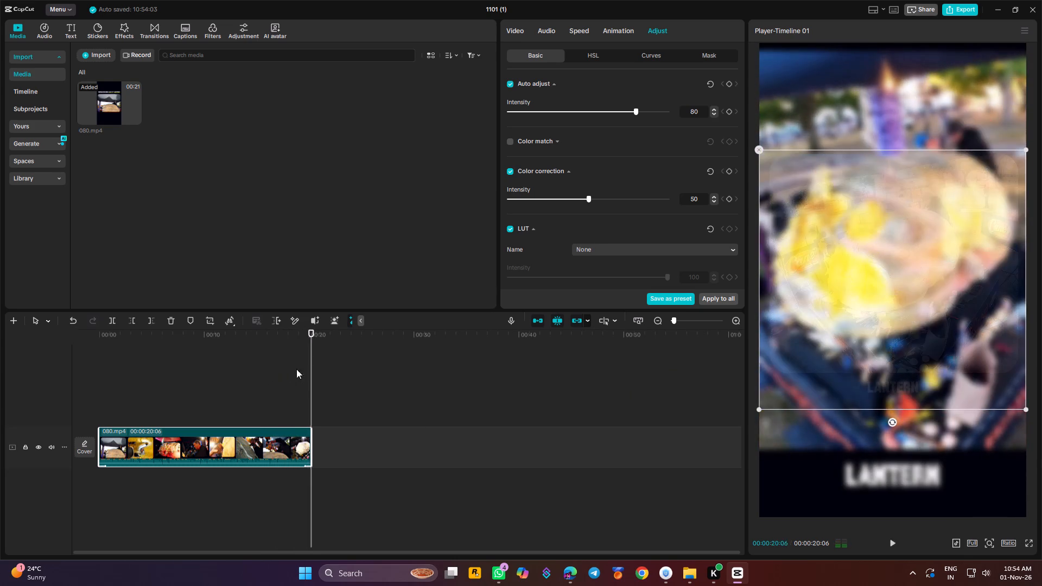
pyautogui.press('space')
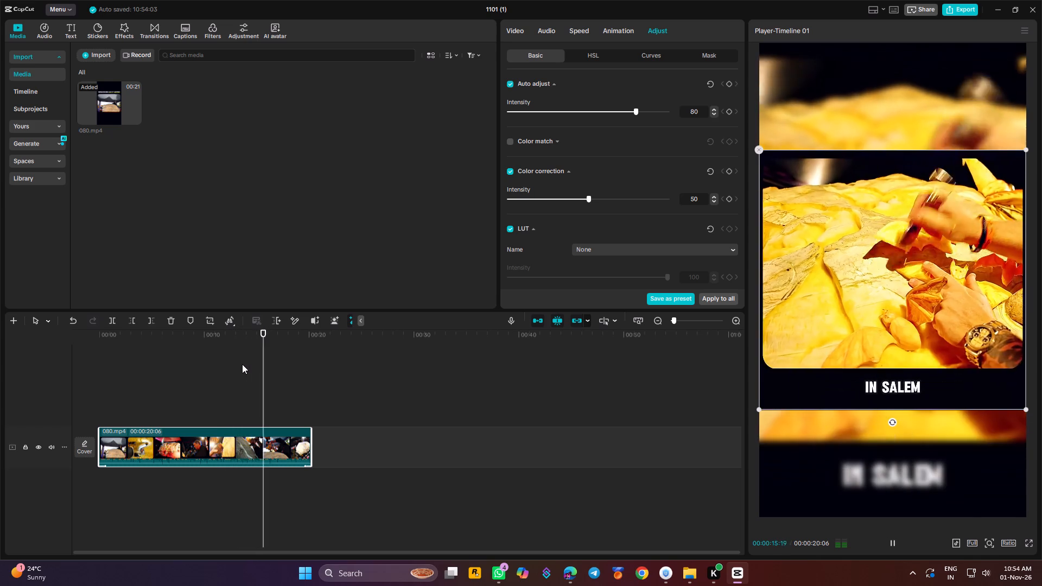
pyautogui.press('space')
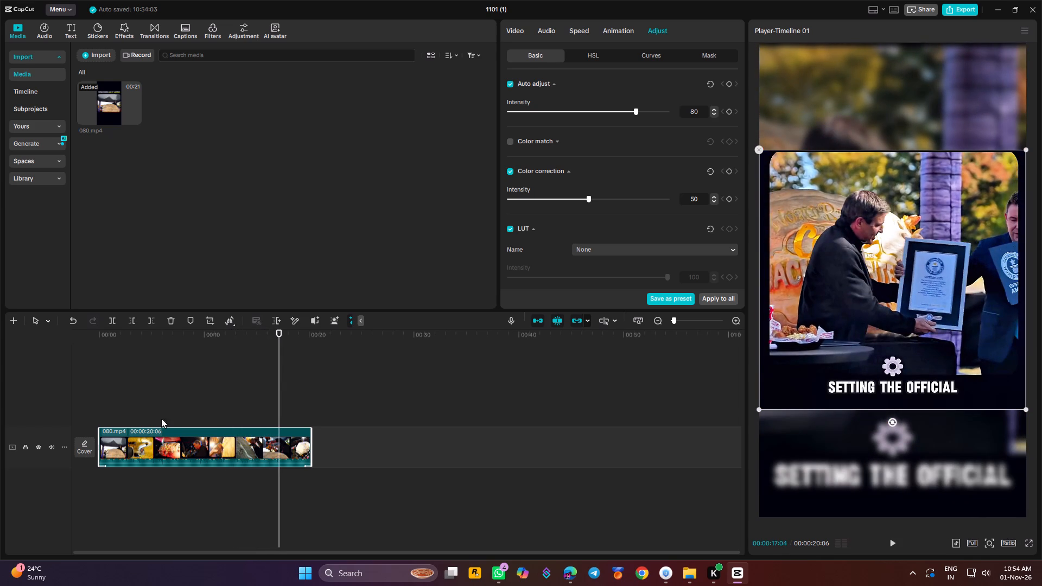
# Add a default text at the start of the timeline and extend it to the end of the 080.mp4 clip.
pyautogui.moveTo(275, 342); pyautogui.dragTo(0, 305)
pyautogui.click(79, 35)
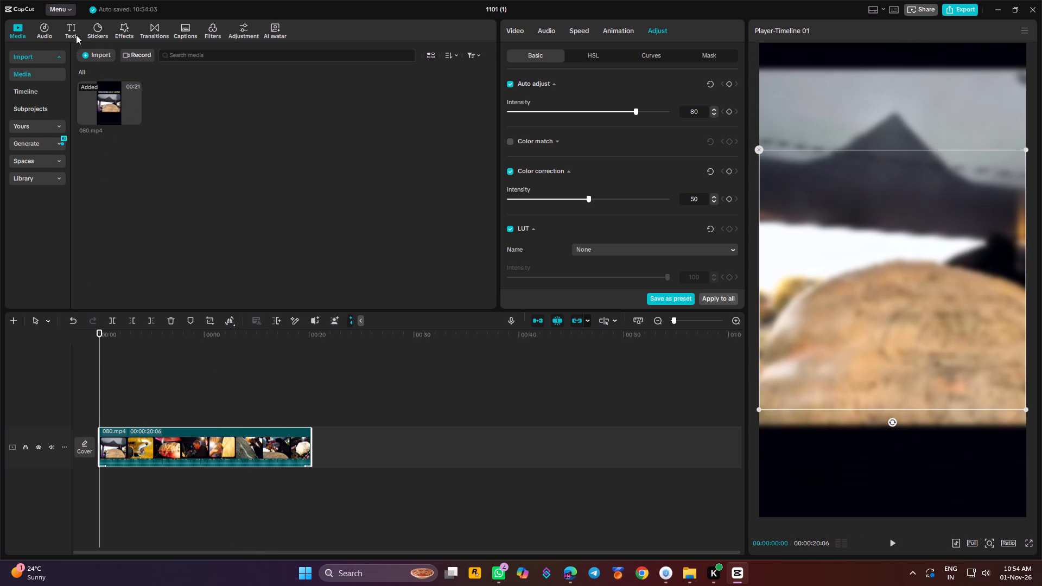
pyautogui.click(118, 88)
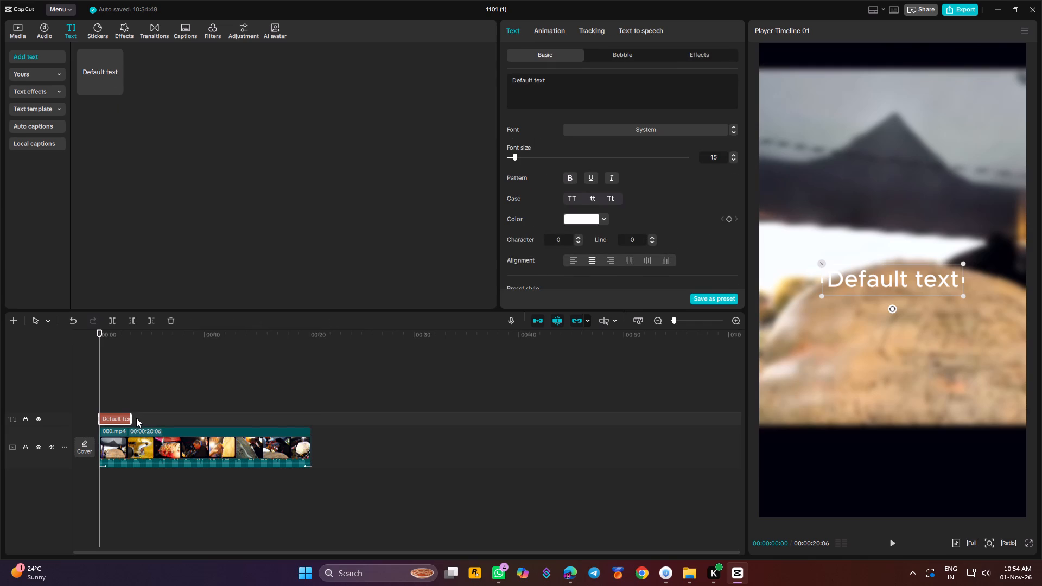
pyautogui.moveTo(131, 417); pyautogui.dragTo(309, 412)
# Copy the cropped-out headline wording from the clip's Crop preview using the Snipping Tool's text extraction, leaving the crop as it is.
pyautogui.click(267, 447)
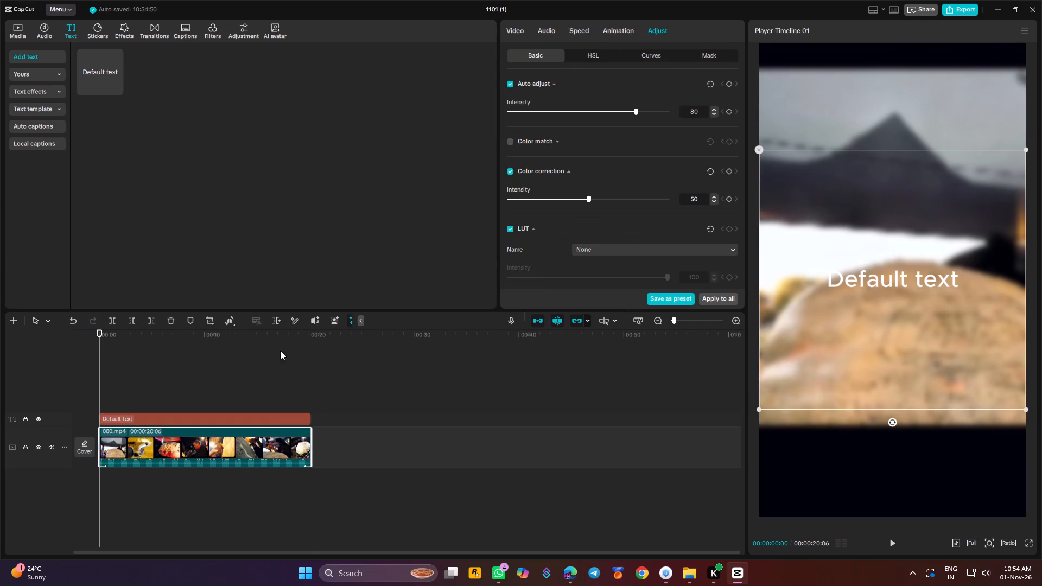
pyautogui.click(209, 324)
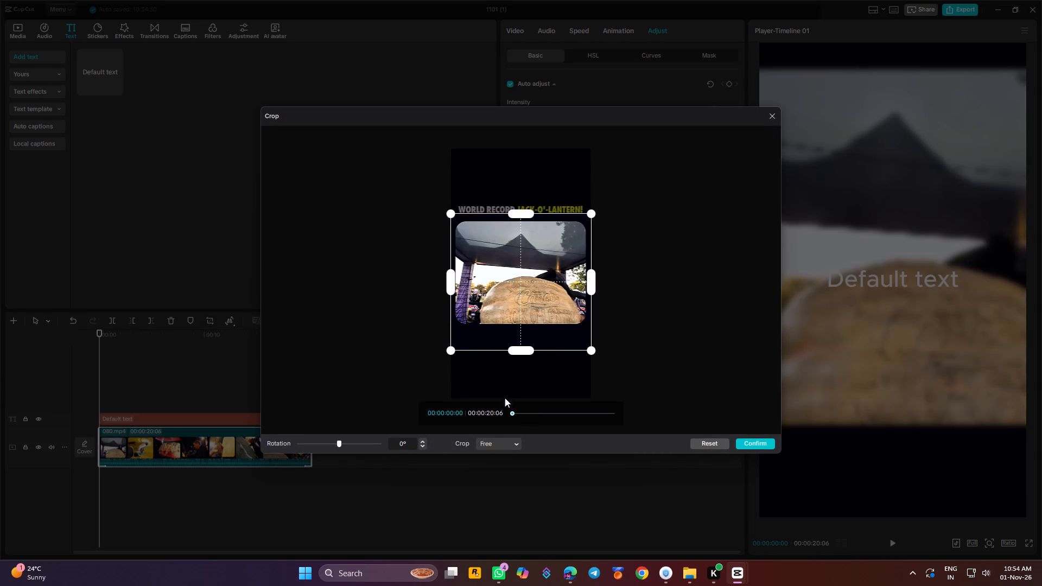
pyautogui.press('Print')
pyautogui.click(568, 16)
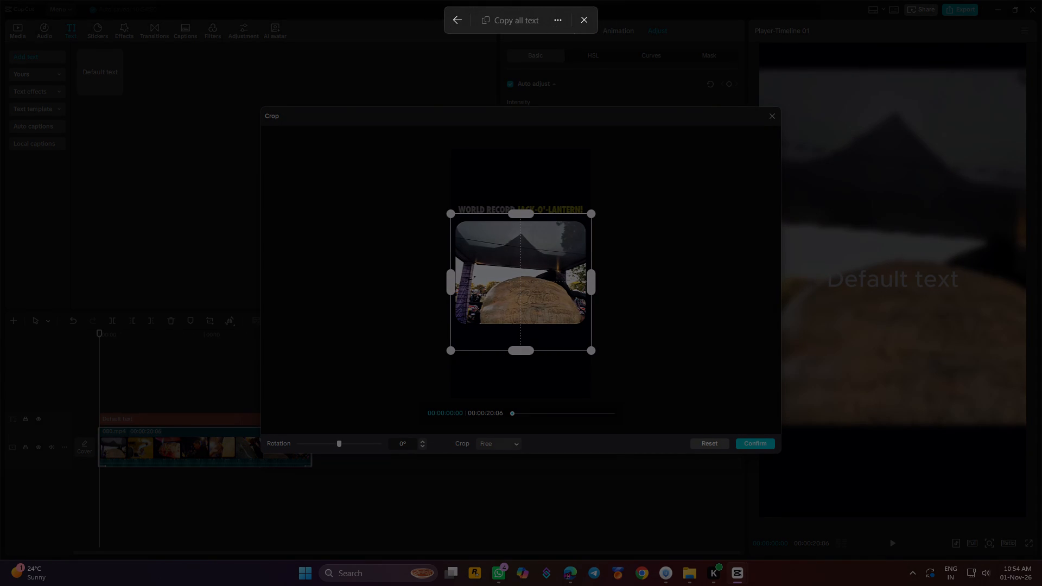
pyautogui.moveTo(447, 196); pyautogui.dragTo(625, 251)
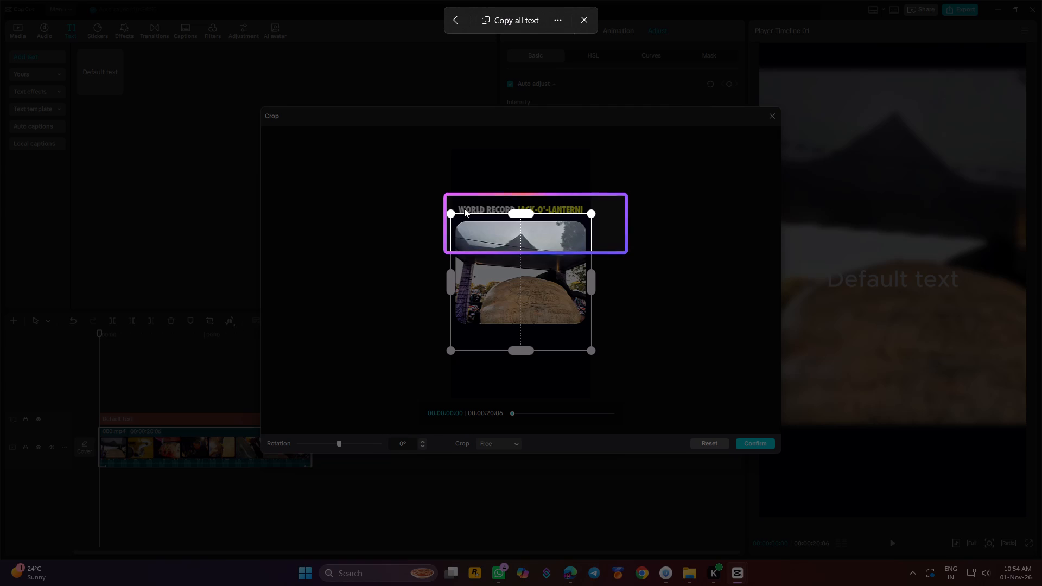
pyautogui.moveTo(455, 206); pyautogui.dragTo(580, 204)
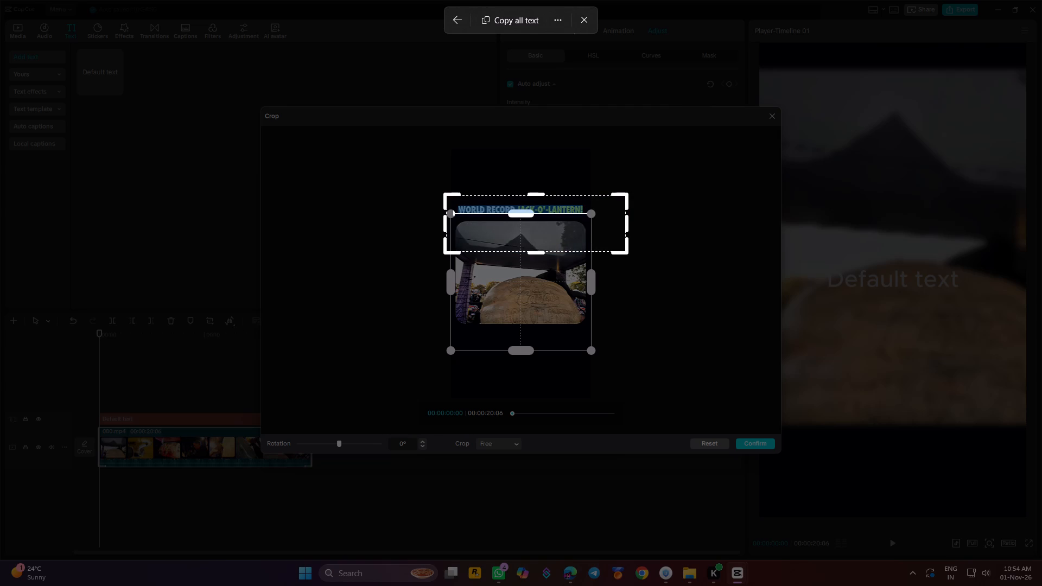
pyautogui.moveTo(580, 204); pyautogui.dragTo(581, 205)
pyautogui.hotkey('ctrl', 'c')
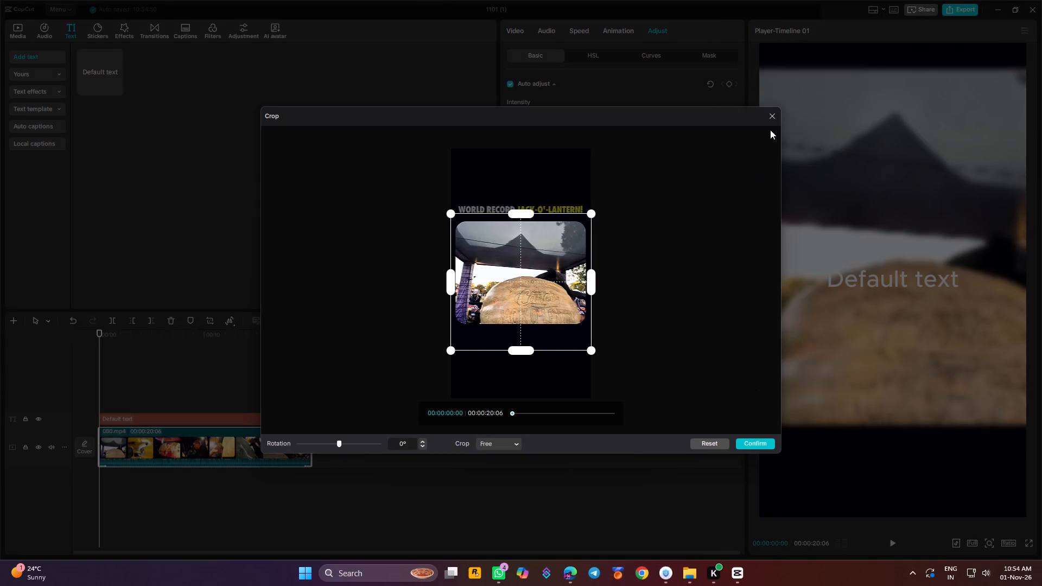
pyautogui.click(767, 120)
# Replace the default text with the copied headline "WORLD RECOPD JACK-O'-LANTERN!".
pyautogui.click(298, 419)
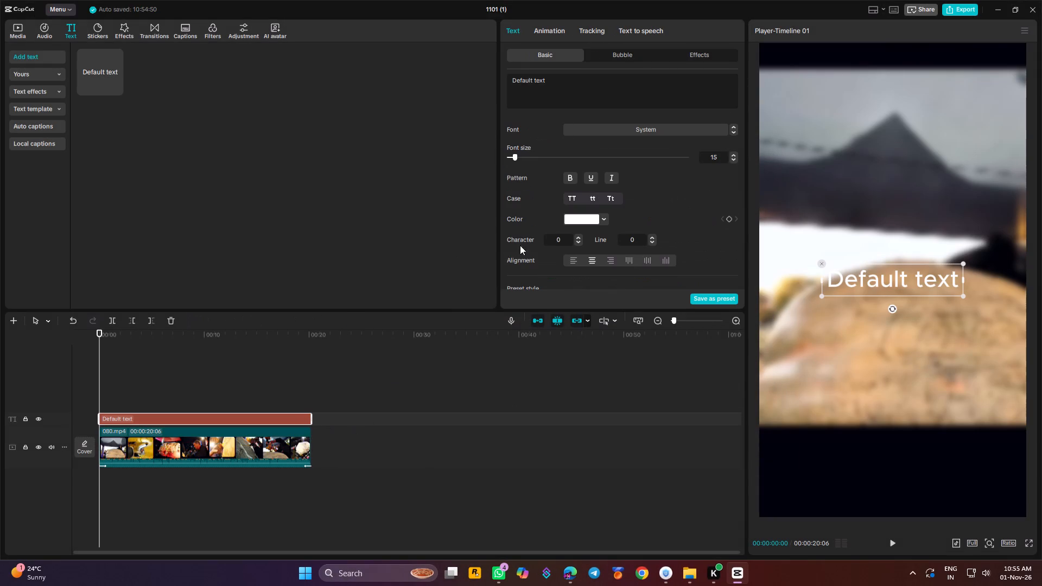
pyautogui.moveTo(571, 88); pyautogui.dragTo(437, 73)
pyautogui.hotkey('ctrl', 'v')
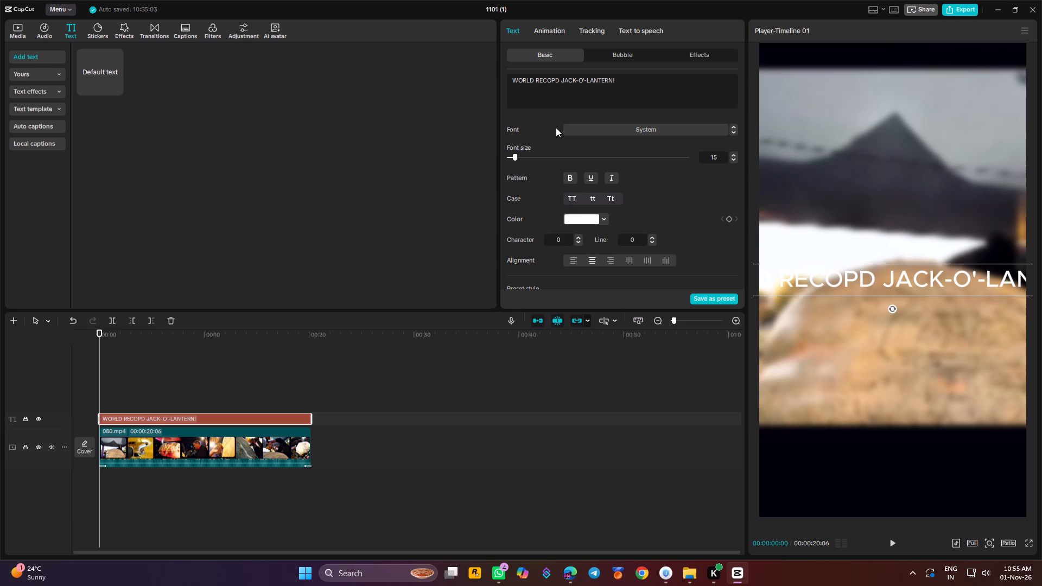
# Set the headline text to font size 6 in the Rubik-Bold font.
pyautogui.moveTo(514, 156); pyautogui.dragTo(509, 157)
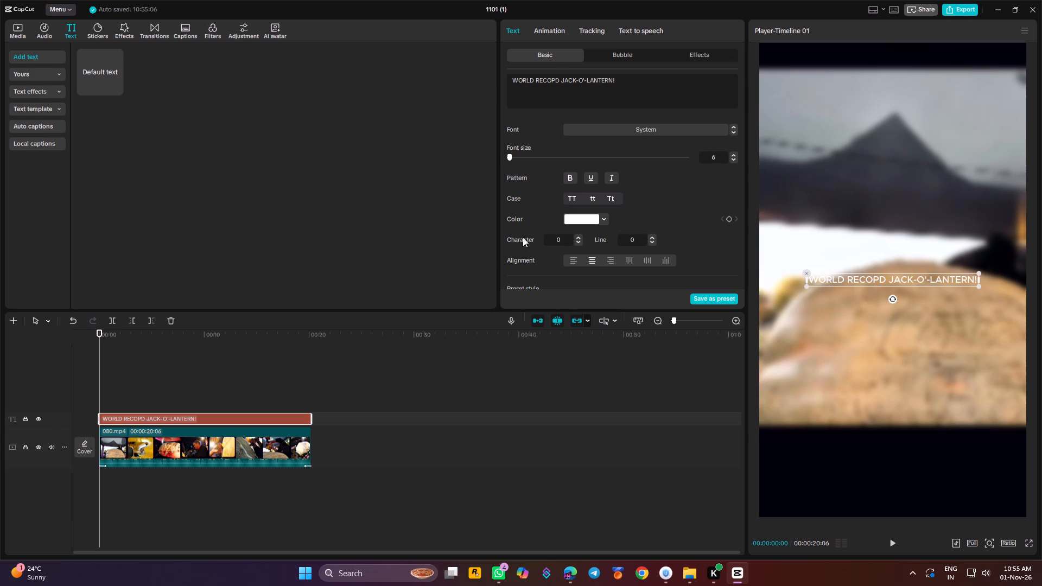
pyautogui.click(643, 129)
pyautogui.click(621, 207)
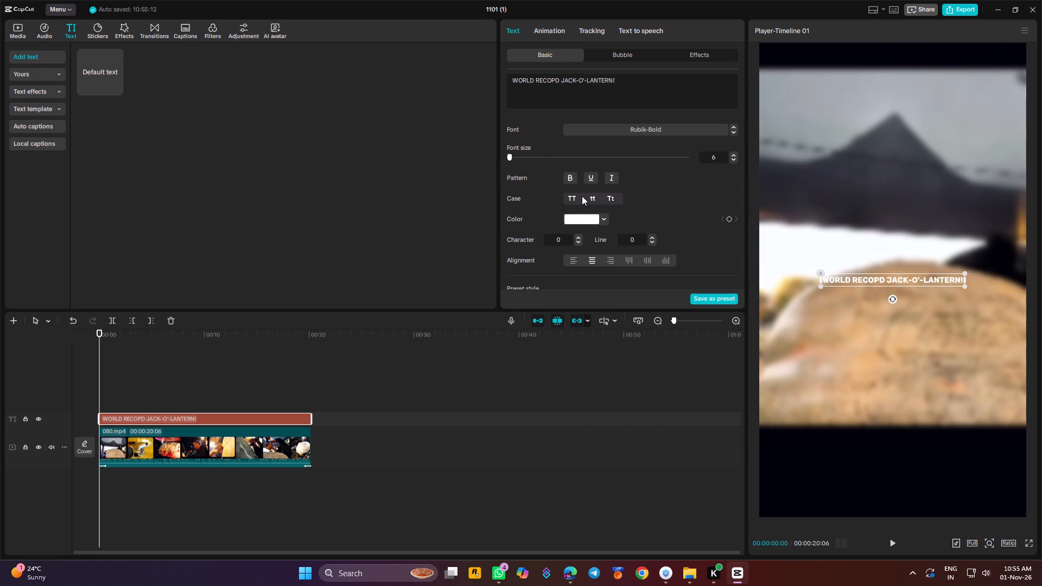
# Give the headline the white preset style with a black outline and set the stroke thickness to 100.
pyautogui.scroll(-3, 581, 244)
pyautogui.click(579, 160)
pyautogui.click(551, 168)
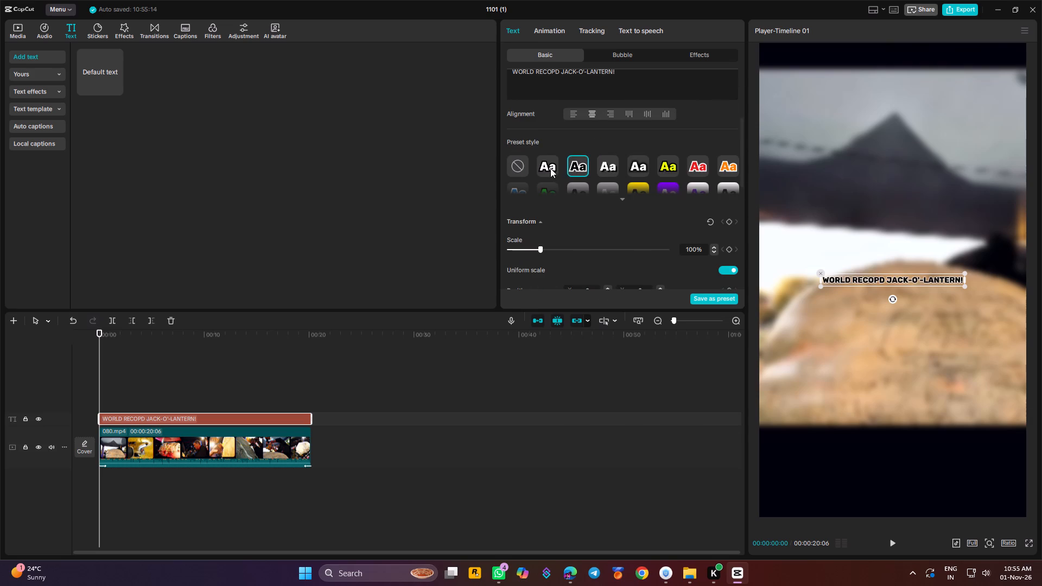
pyautogui.scroll(-5, 556, 232)
pyautogui.moveTo(551, 226); pyautogui.dragTo(560, 225)
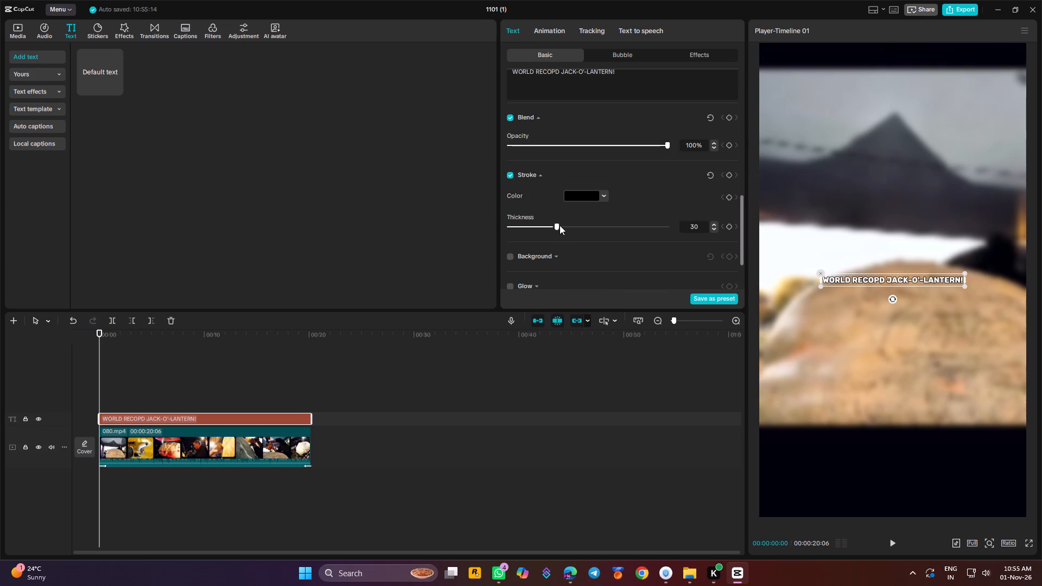
pyautogui.moveTo(560, 225); pyautogui.dragTo(708, 225)
pyautogui.scroll(-1, 542, 217)
# Add a jack-o'-lantern emoji at the end and another at the beginning of the headline text.
pyautogui.scroll(8, 541, 220)
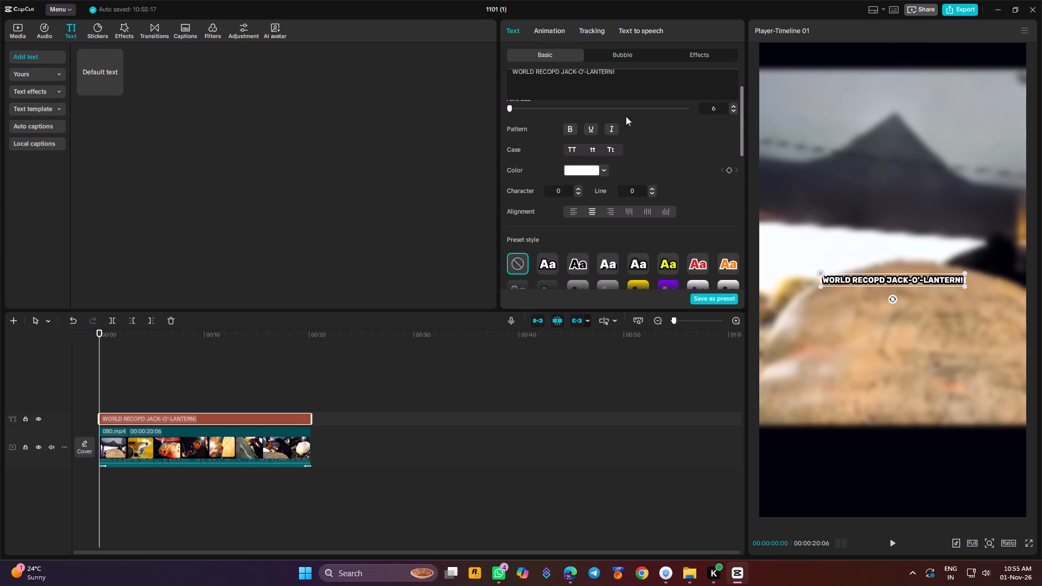
pyautogui.scroll(5, 607, 142)
pyautogui.click(632, 82)
pyautogui.press('super+semicolon')
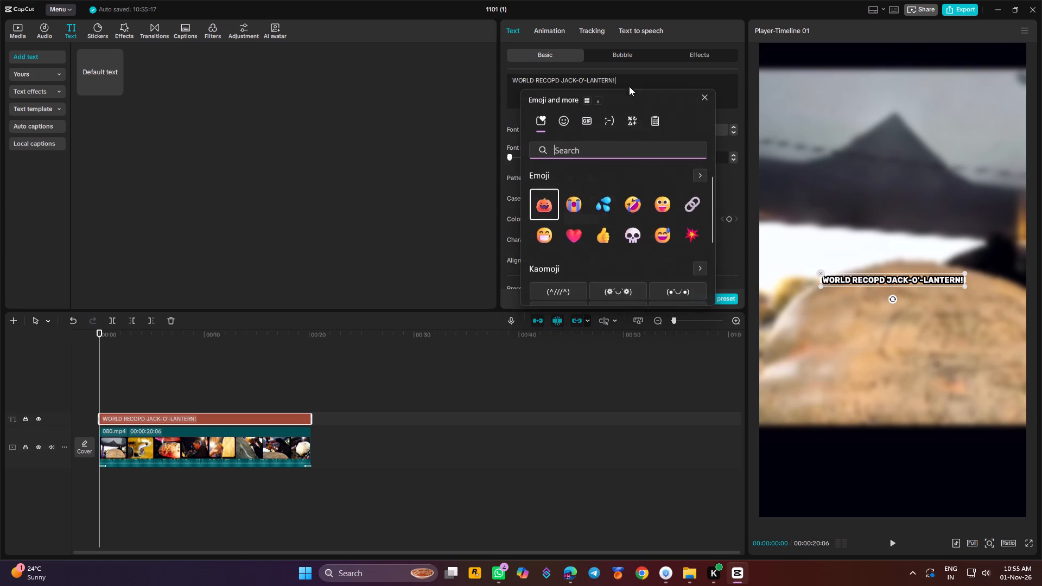
pyautogui.click(551, 204)
pyautogui.click(454, 183)
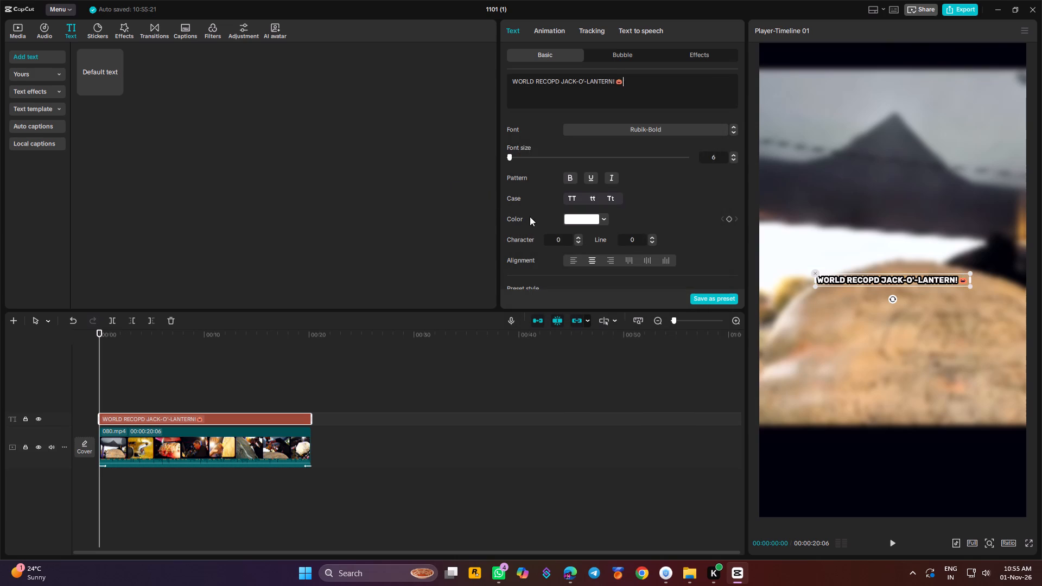
pyautogui.click(514, 82)
pyautogui.press('super+semicolon')
pyautogui.click(650, 206)
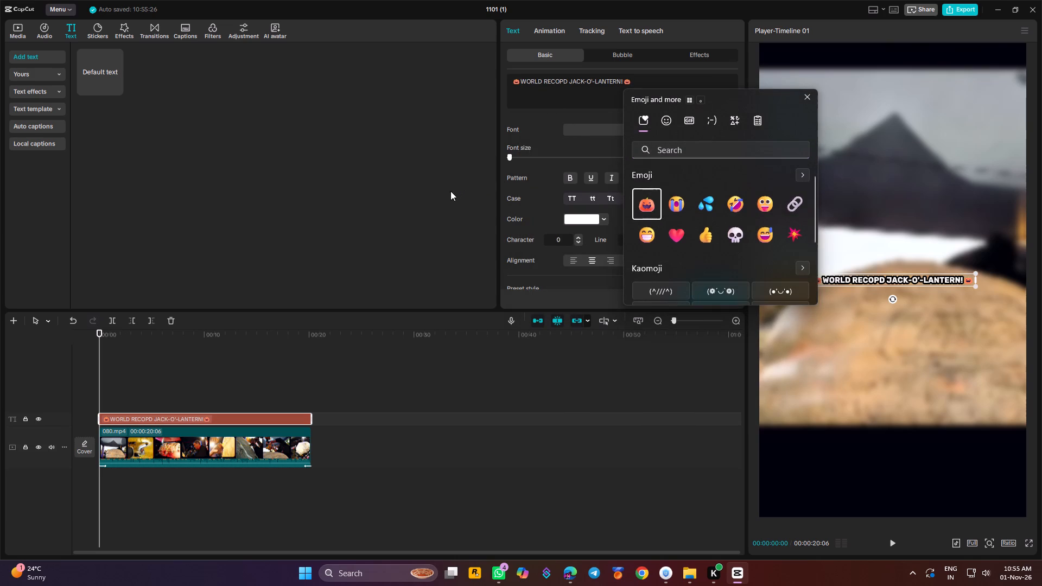
pyautogui.click(450, 191)
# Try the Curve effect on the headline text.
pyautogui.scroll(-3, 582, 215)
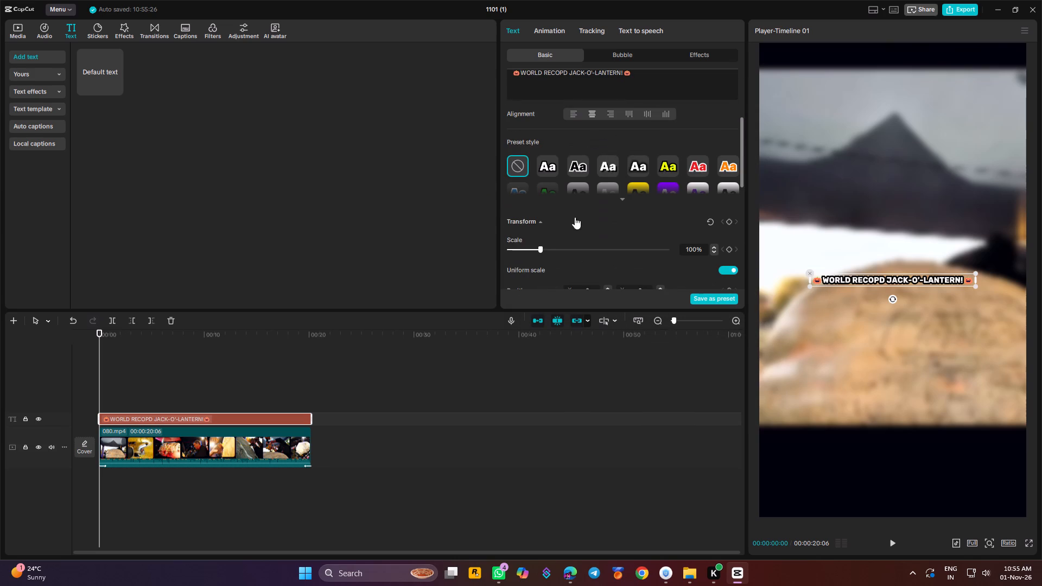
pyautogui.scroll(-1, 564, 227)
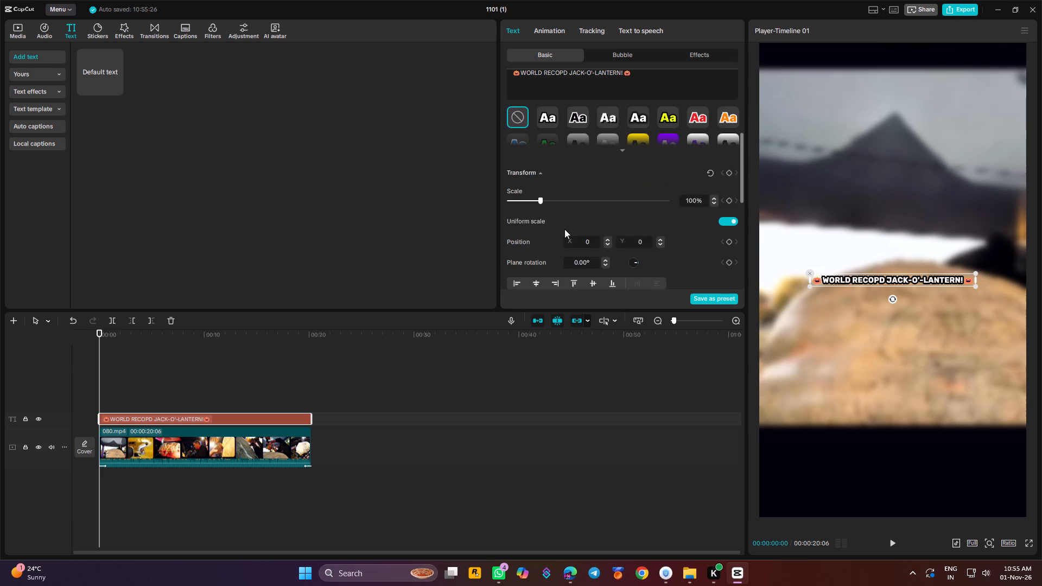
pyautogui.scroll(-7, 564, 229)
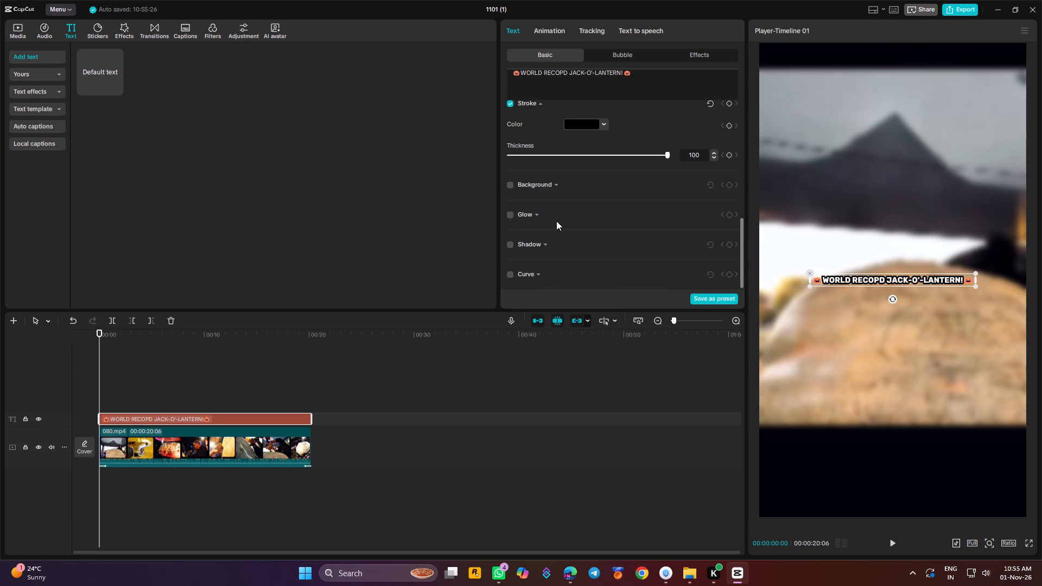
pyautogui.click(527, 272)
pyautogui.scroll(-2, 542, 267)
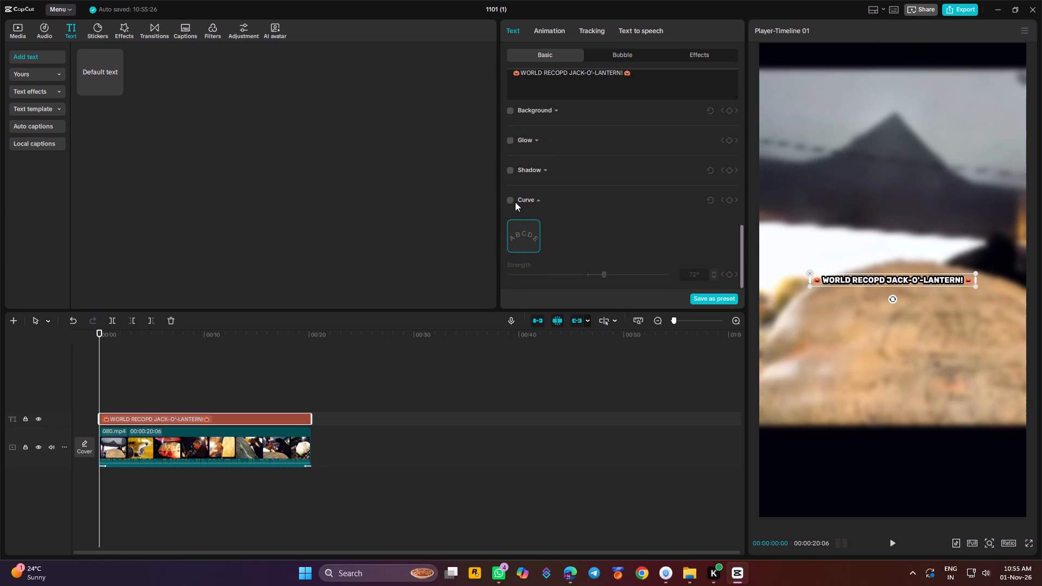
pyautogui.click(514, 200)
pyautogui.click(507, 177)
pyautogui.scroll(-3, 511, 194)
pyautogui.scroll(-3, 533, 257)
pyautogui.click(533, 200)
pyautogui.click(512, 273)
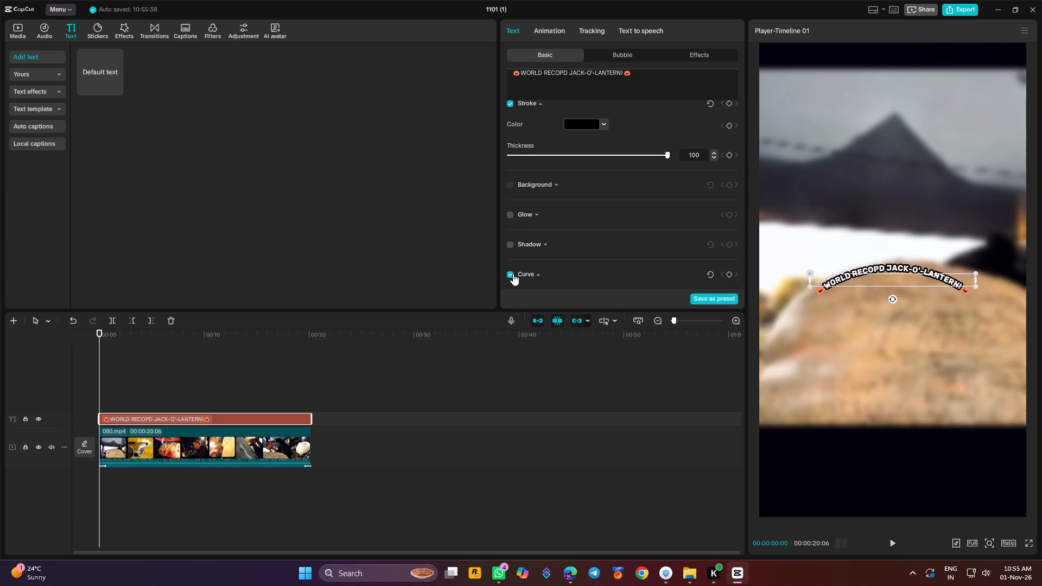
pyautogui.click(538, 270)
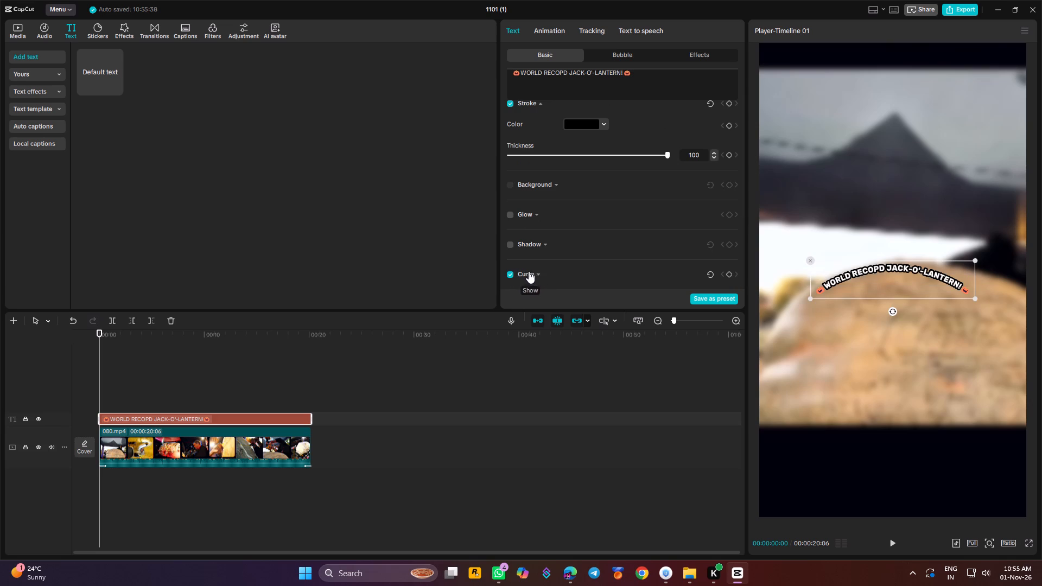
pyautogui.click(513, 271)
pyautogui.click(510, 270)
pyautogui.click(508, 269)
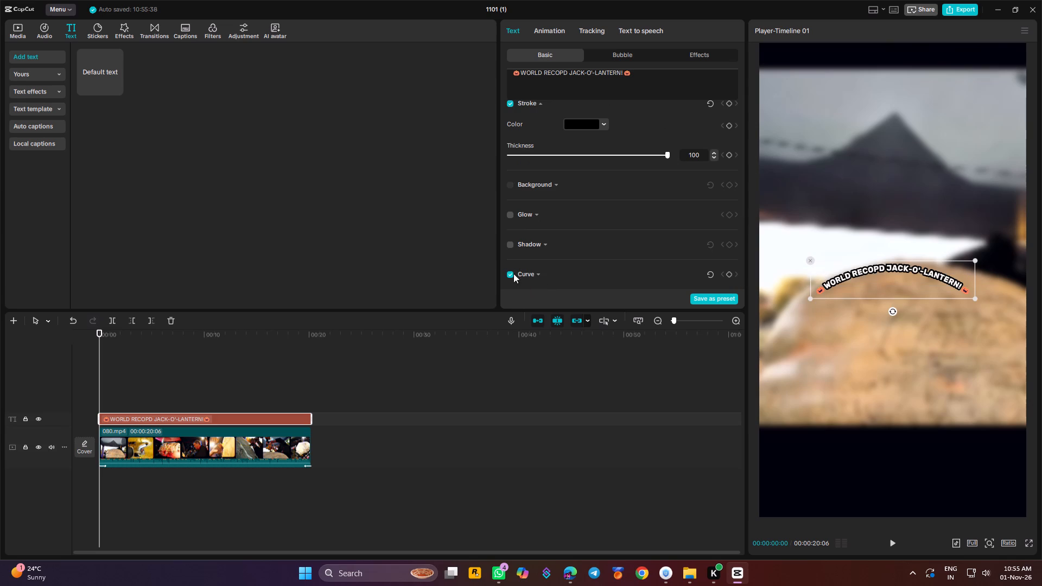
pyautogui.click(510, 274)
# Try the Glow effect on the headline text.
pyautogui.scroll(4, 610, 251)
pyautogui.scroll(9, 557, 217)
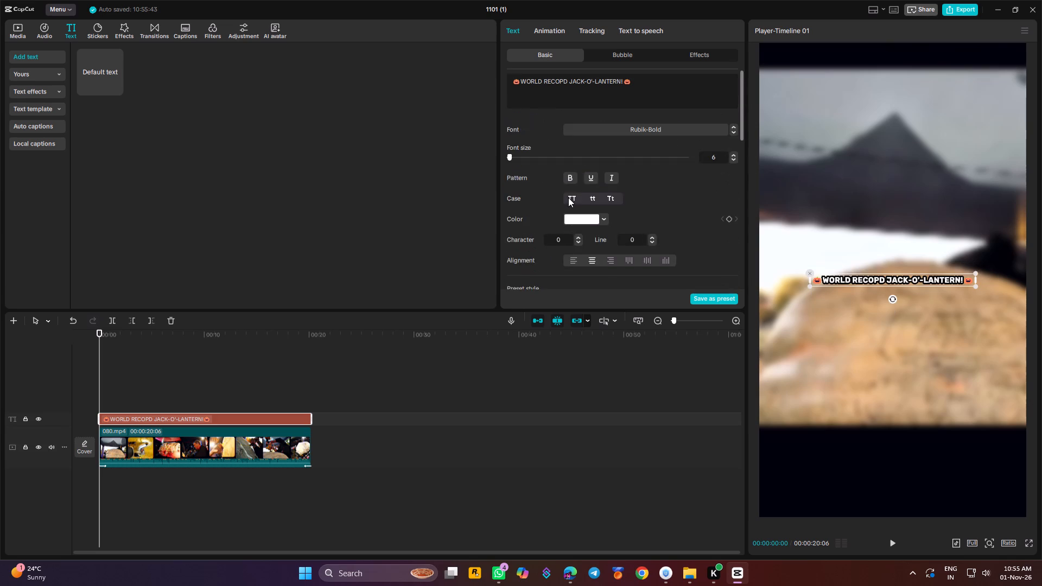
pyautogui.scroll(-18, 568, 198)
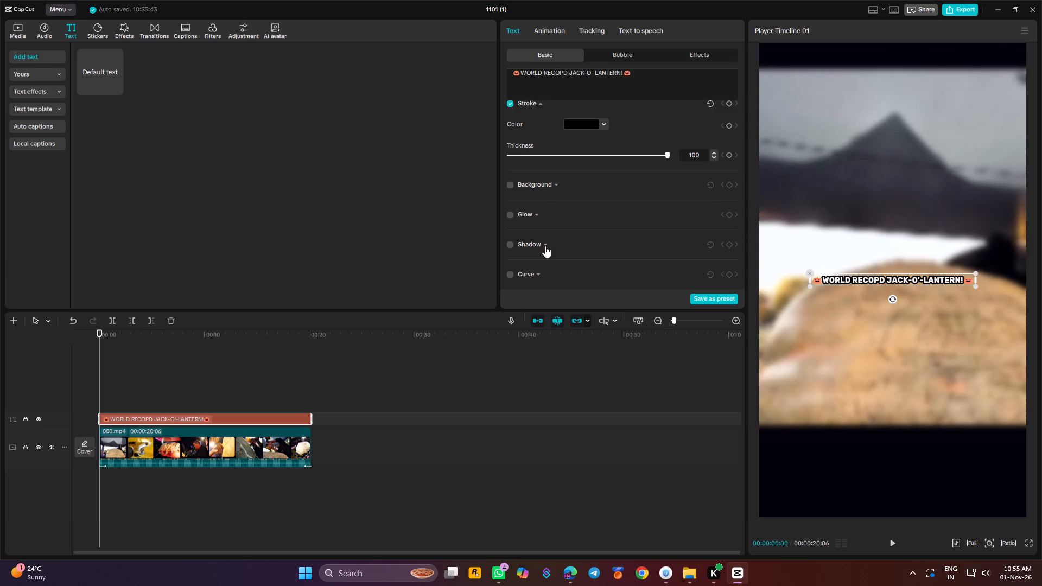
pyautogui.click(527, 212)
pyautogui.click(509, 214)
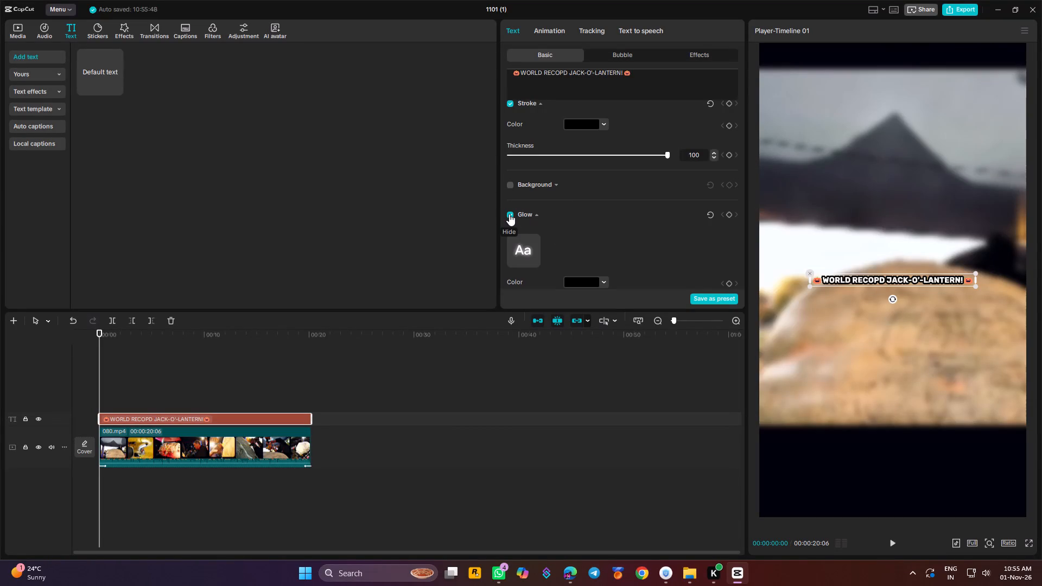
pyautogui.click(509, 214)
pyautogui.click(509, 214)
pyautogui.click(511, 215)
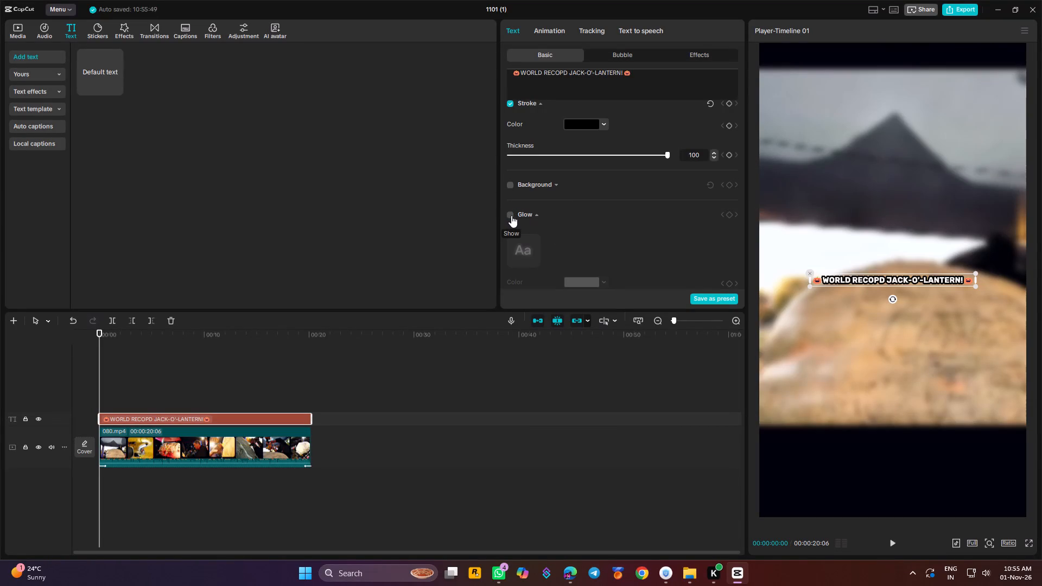
# Move the headline into the blurred band above the framed video and enlarge it to nearly the video's width.
pyautogui.moveTo(910, 282); pyautogui.dragTo(922, 107)
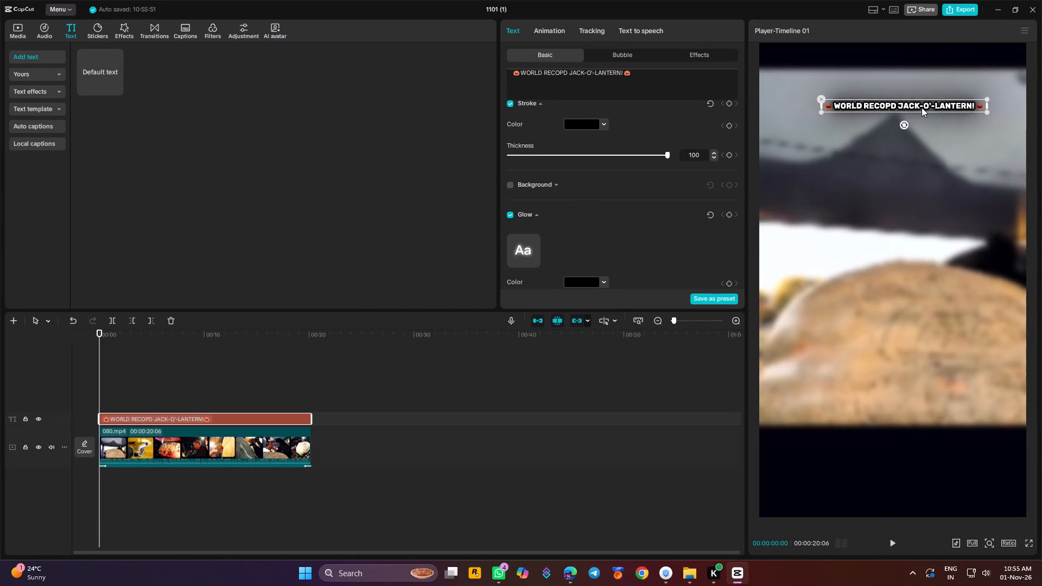
pyautogui.moveTo(922, 107); pyautogui.dragTo(910, 131)
pyautogui.press('space')
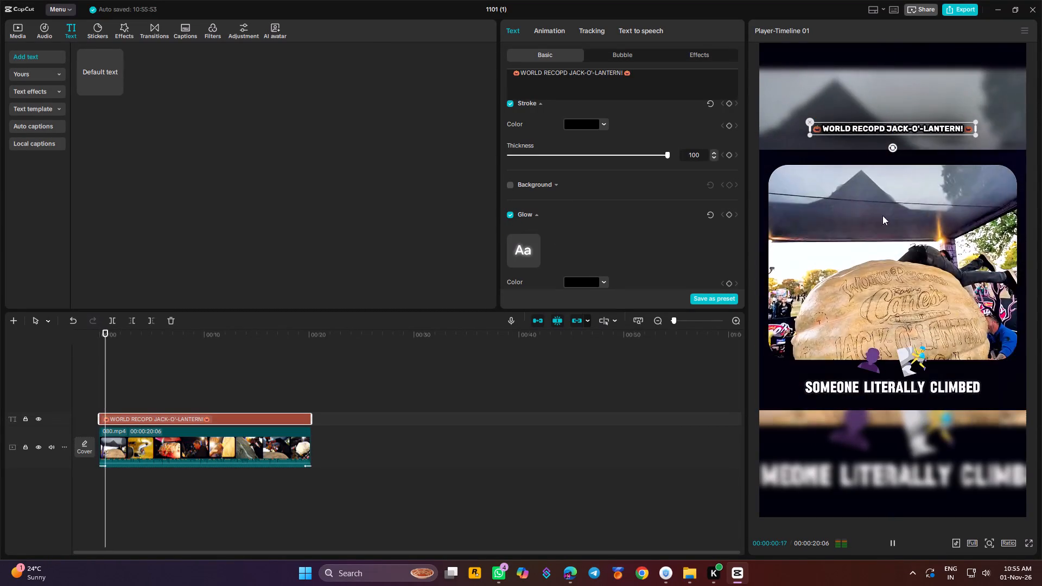
pyautogui.press('space')
pyautogui.moveTo(976, 135); pyautogui.dragTo(1020, 158)
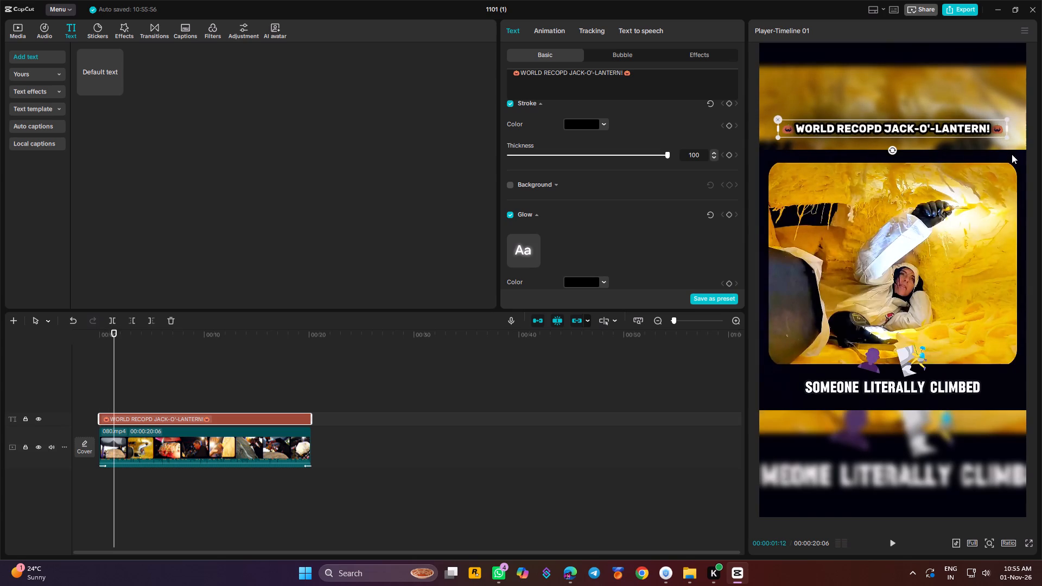
pyautogui.moveTo(968, 131); pyautogui.dragTo(968, 137)
# Apply the glow preset style to the headline text.
pyautogui.click(524, 252)
pyautogui.click(530, 244)
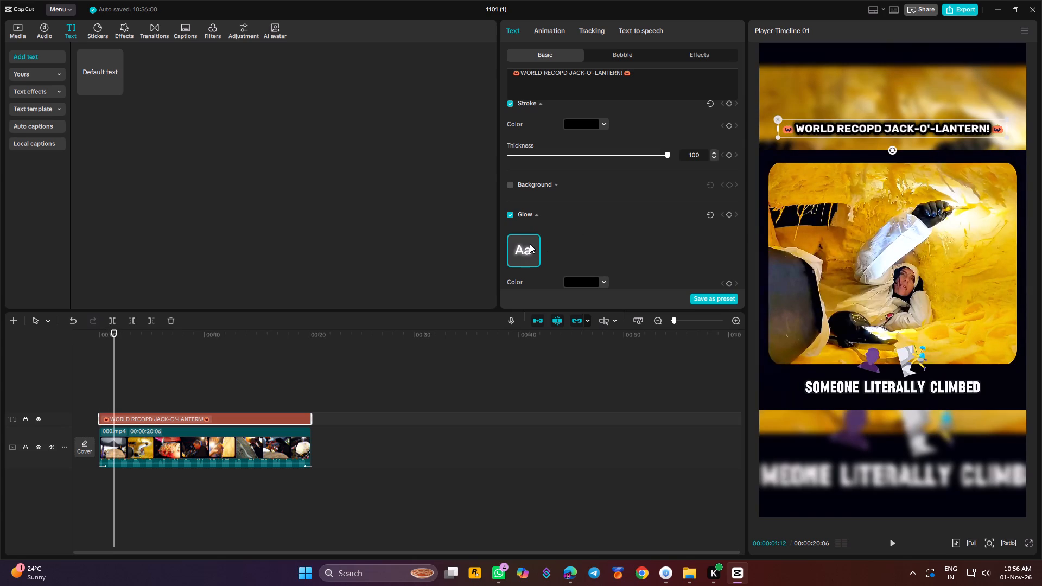
# Fine-tune the headline's height against different scenes, centring it horizontally just above the framed video.
pyautogui.press('space')
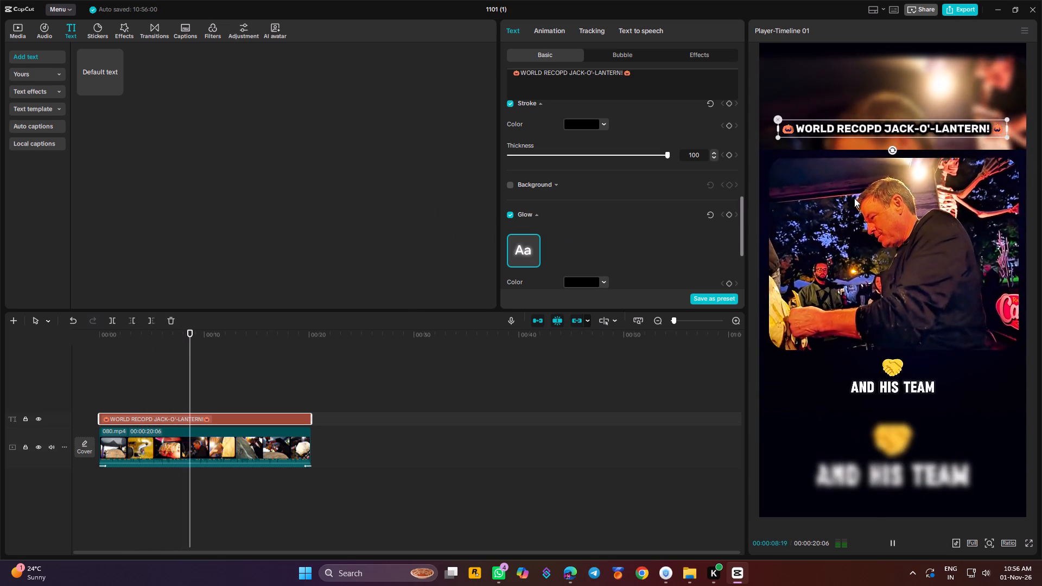
pyautogui.moveTo(918, 127); pyautogui.dragTo(918, 141)
pyautogui.moveTo(920, 130); pyautogui.dragTo(920, 142)
pyautogui.moveTo(919, 131); pyautogui.dragTo(923, 141)
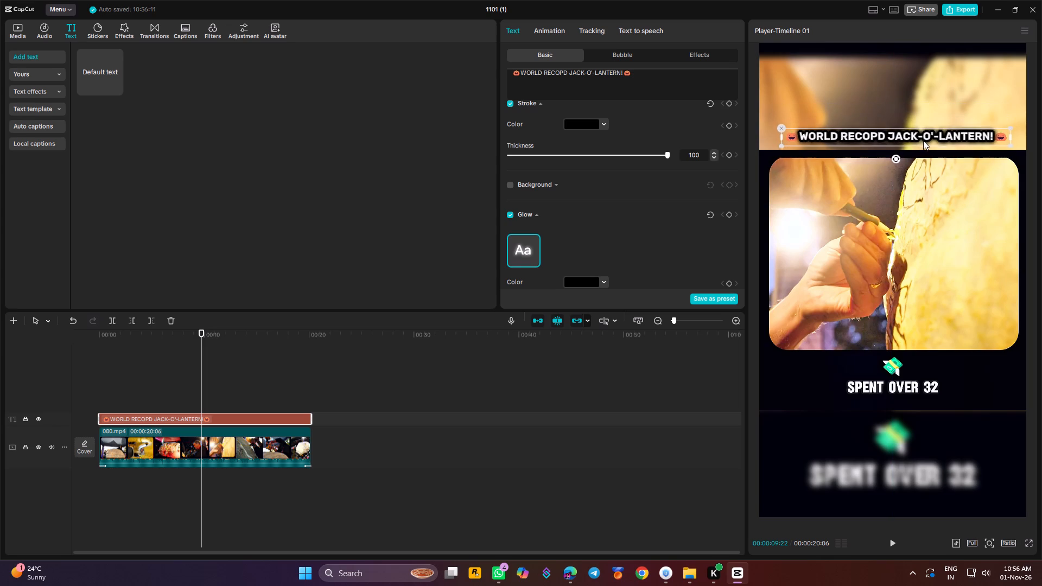
pyautogui.moveTo(923, 141); pyautogui.dragTo(921, 142)
pyautogui.press('space')
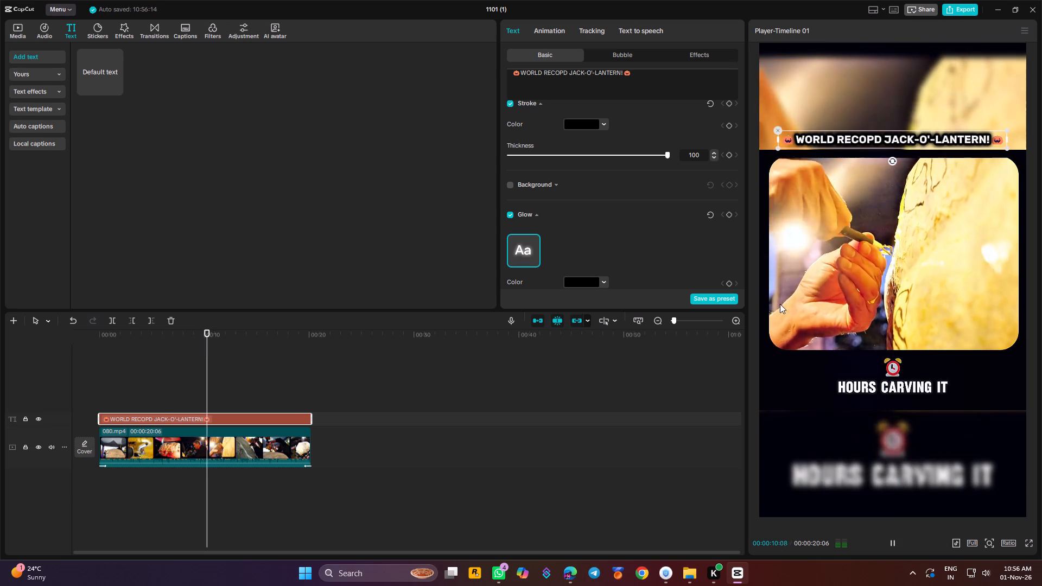
pyautogui.moveTo(895, 141); pyautogui.dragTo(895, 131)
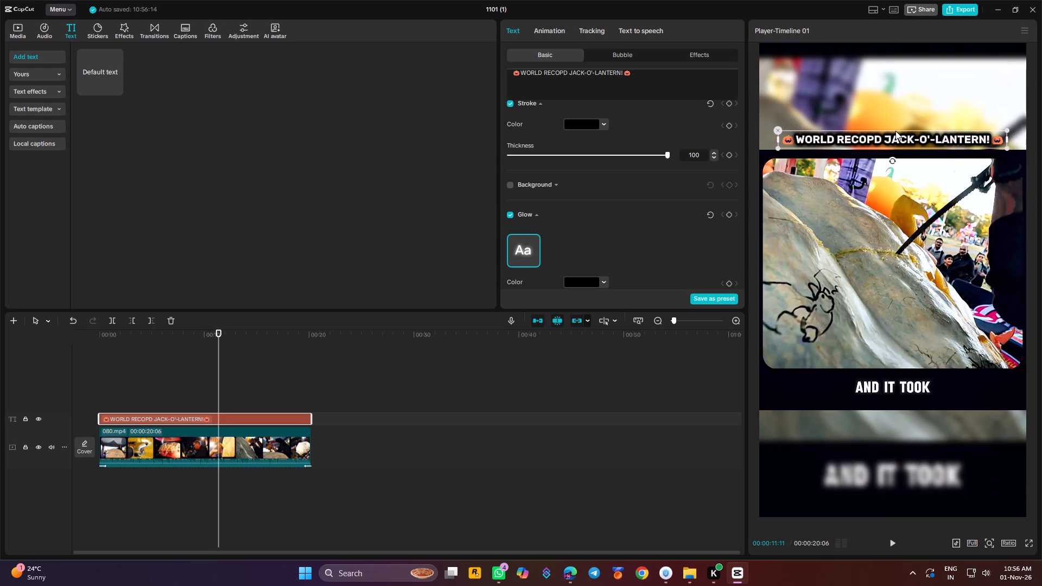
pyautogui.moveTo(893, 140); pyautogui.dragTo(893, 134)
# Play the video through to its end and scrub across it to check the headline over all scenes.
pyautogui.press('space')
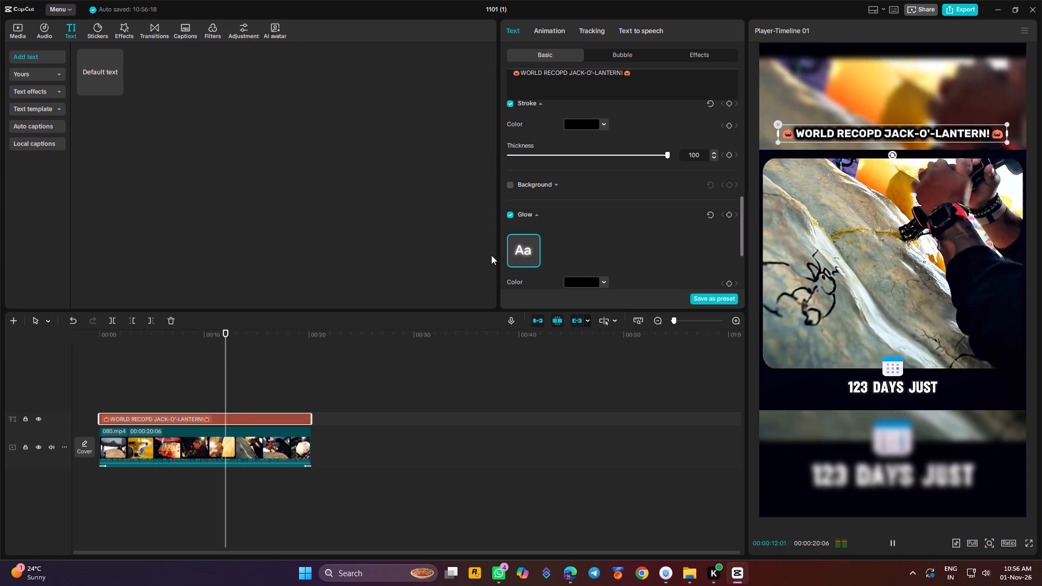
pyautogui.click(435, 240)
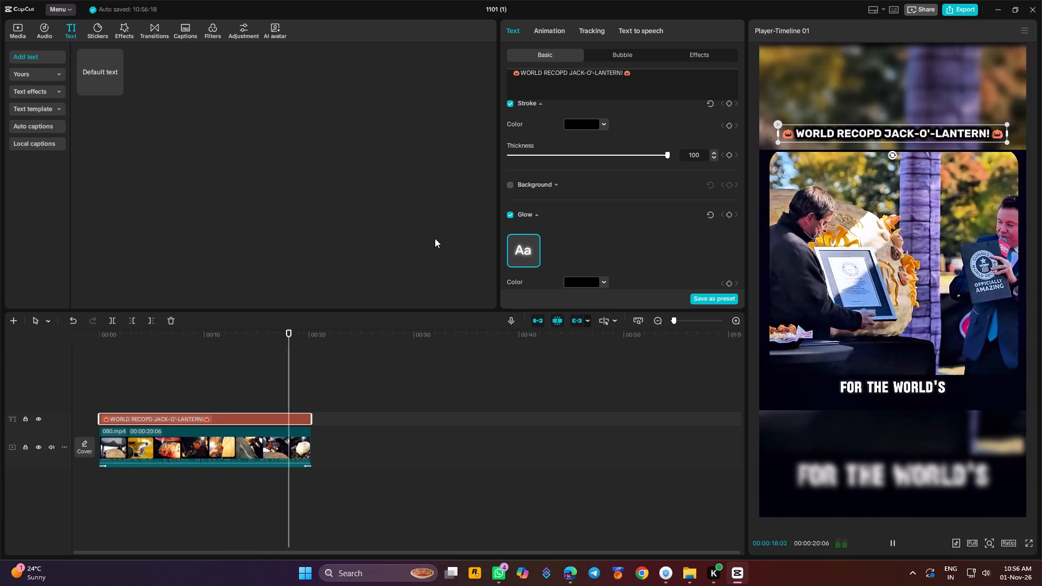
pyautogui.press('space')
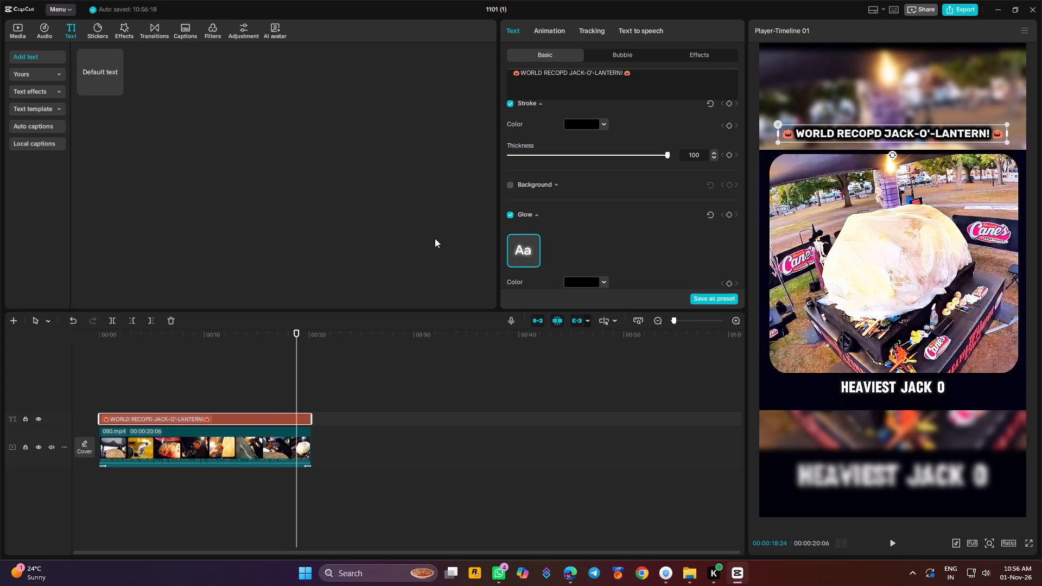
pyautogui.press('space')
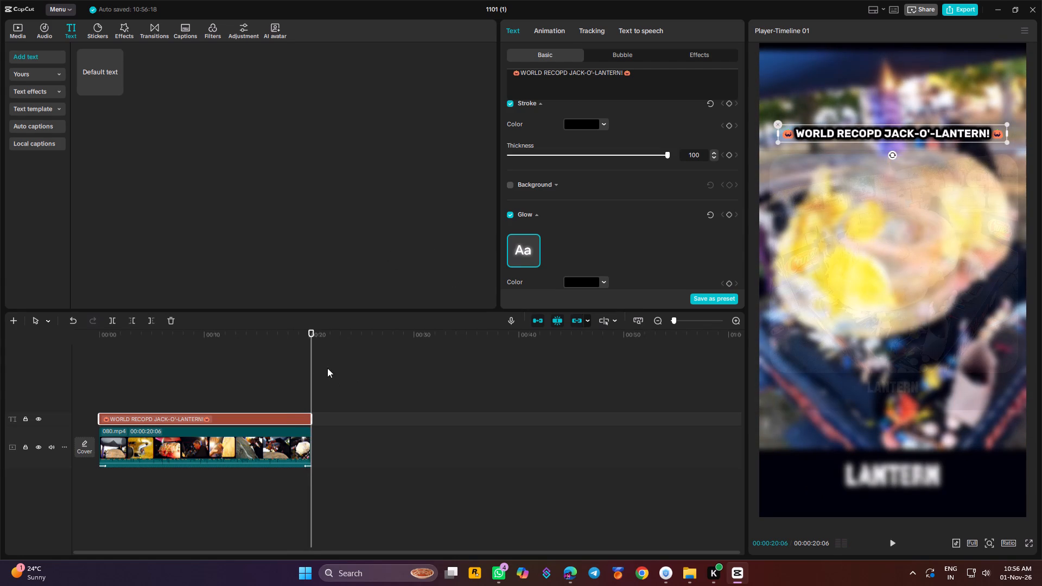
pyautogui.moveTo(312, 349); pyautogui.dragTo(88, 383)
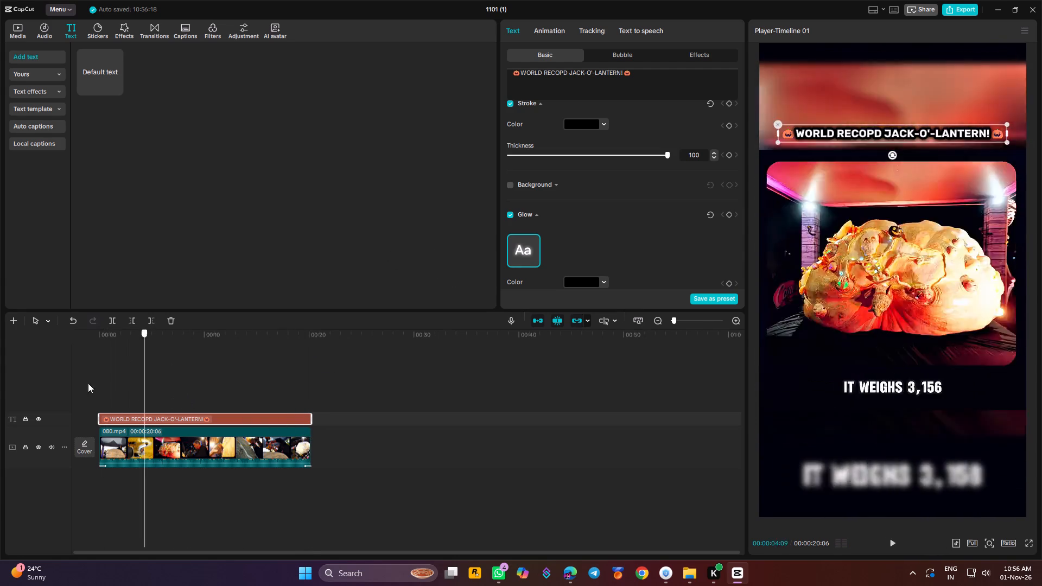
pyautogui.moveTo(88, 383); pyautogui.dragTo(135, 392)
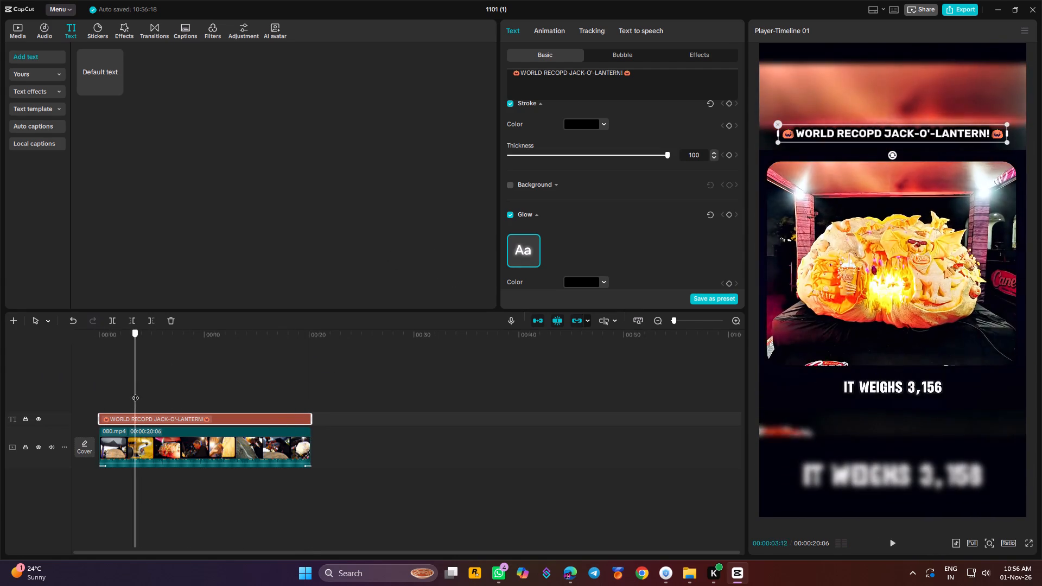
pyautogui.moveTo(135, 392); pyautogui.dragTo(291, 395)
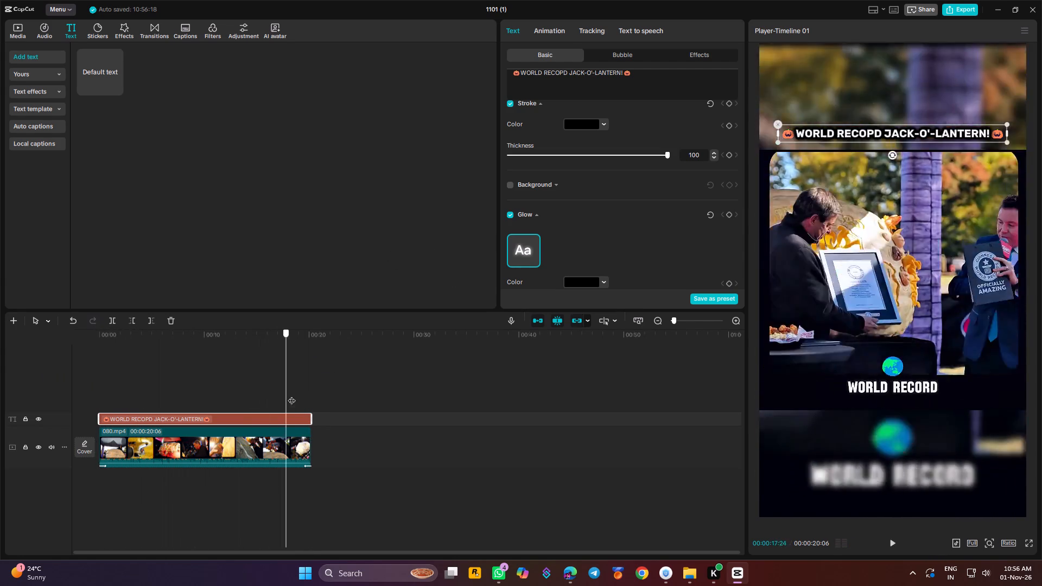
pyautogui.moveTo(291, 395); pyautogui.dragTo(54, 410)
pyautogui.press('space')
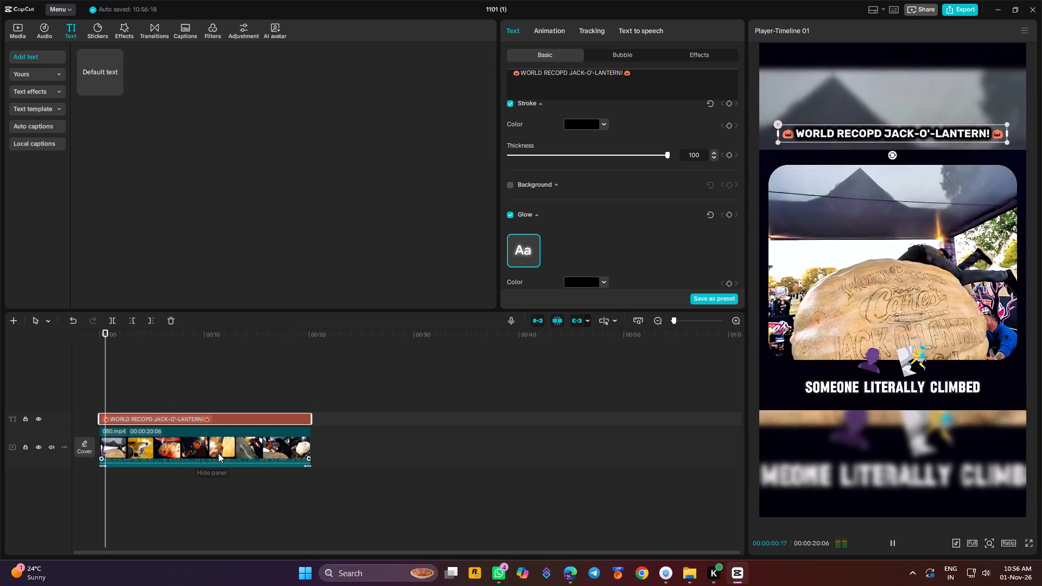
pyautogui.press('space')
# Review the 080.mp4 clip's basic colour adjustments, HSL and curves settings.
pyautogui.click(219, 448)
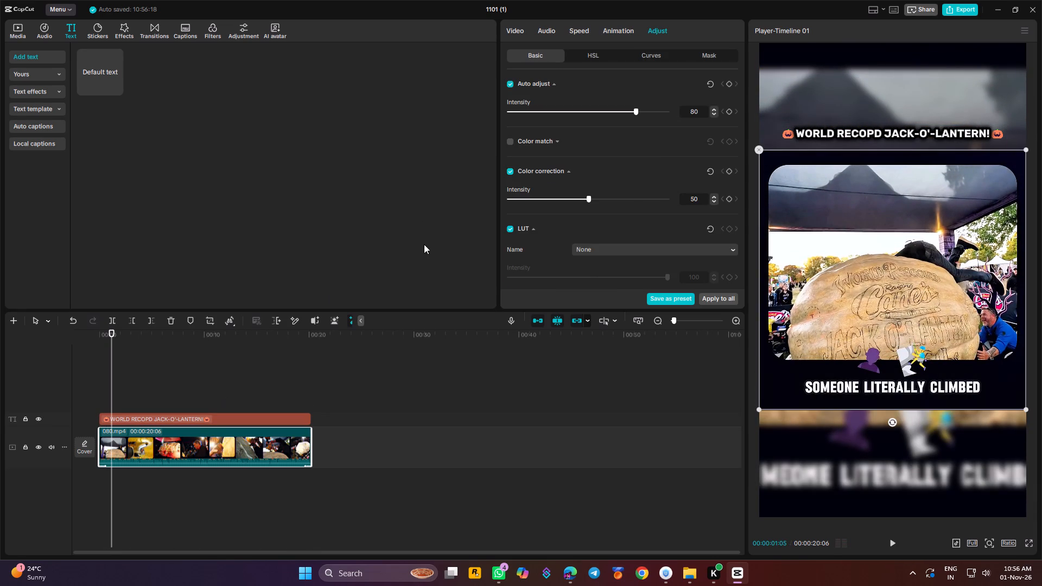
pyautogui.scroll(-9, 575, 155)
pyautogui.scroll(4, 593, 202)
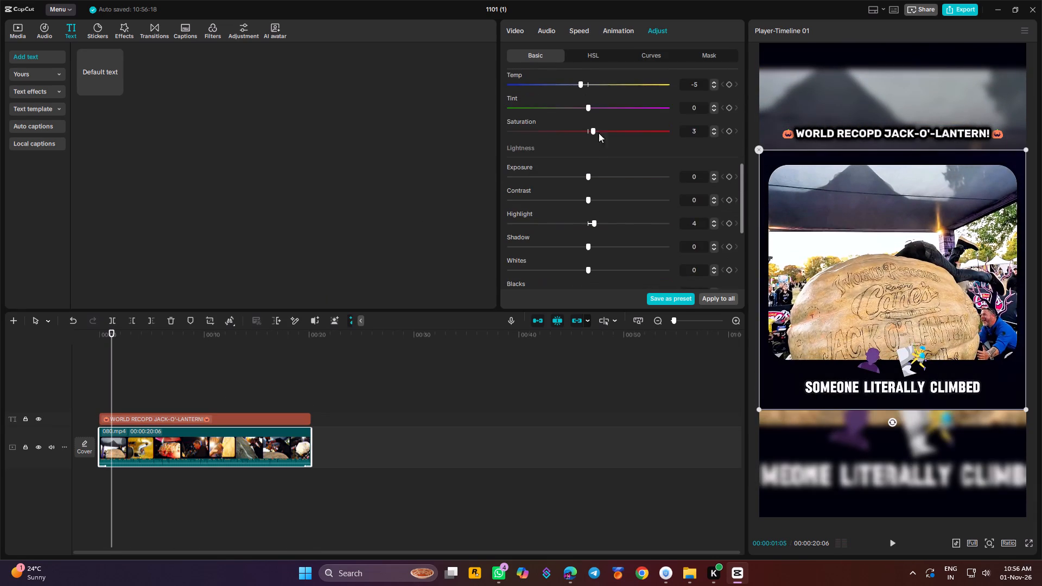
pyautogui.scroll(1, 586, 58)
pyautogui.click(588, 55)
pyautogui.click(648, 63)
pyautogui.click(659, 59)
pyautogui.click(530, 60)
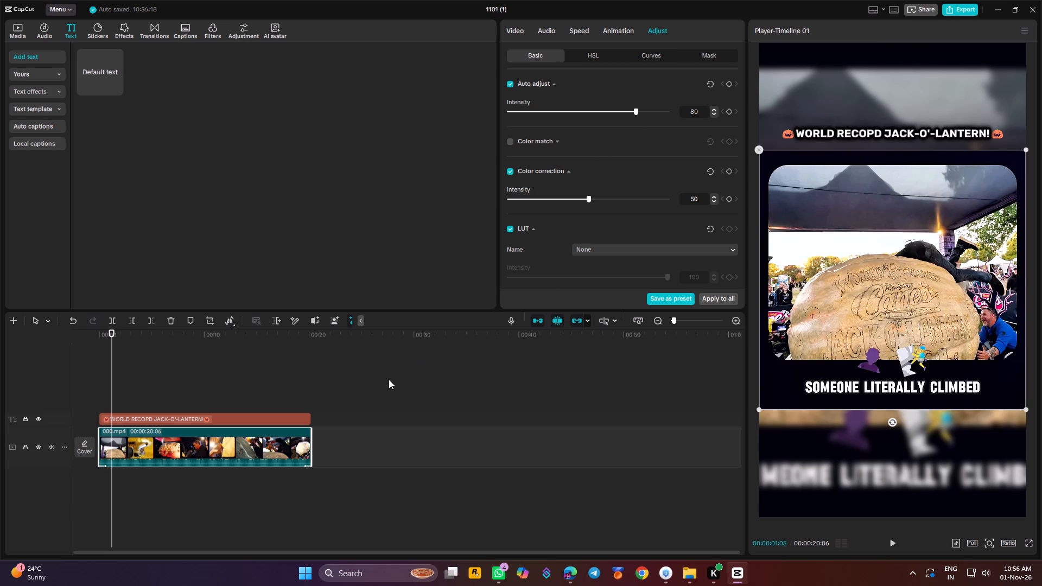
# Replay the opening second from the start of the timeline to check the fade-in and headline.
pyautogui.click(331, 372)
pyautogui.moveTo(314, 335); pyautogui.dragTo(0, 341)
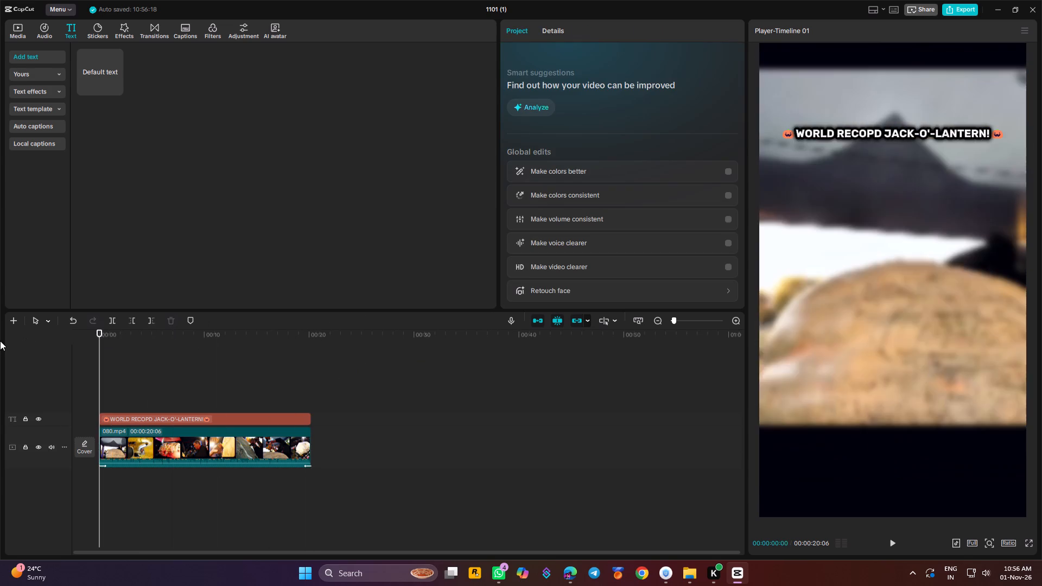
pyautogui.press('space')
pyautogui.press('space')
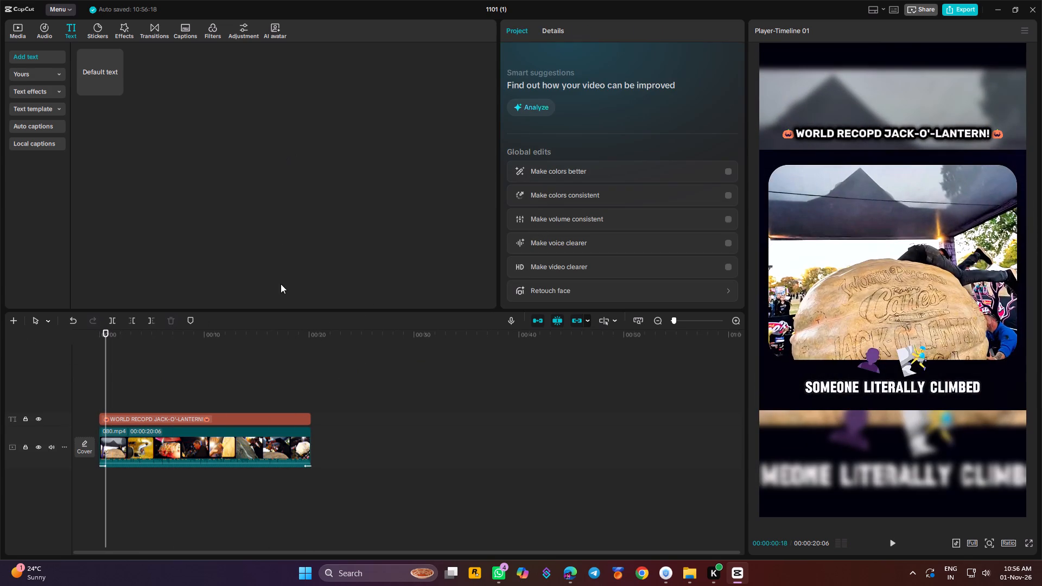
pyautogui.press('space')
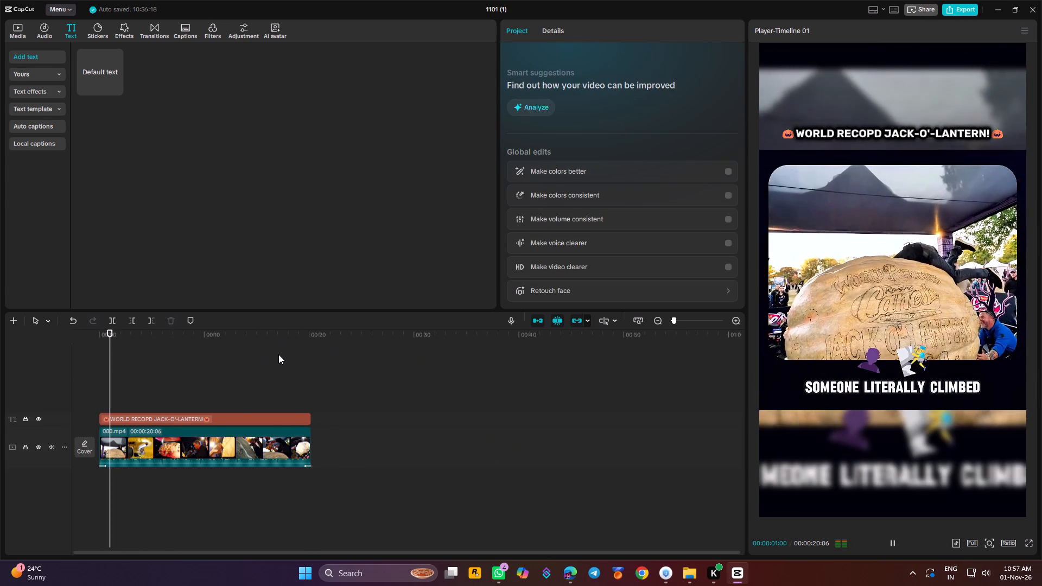
pyautogui.press('space')
# Open the export settings and set the video frame rate to 60fps.
pyautogui.click(951, 8)
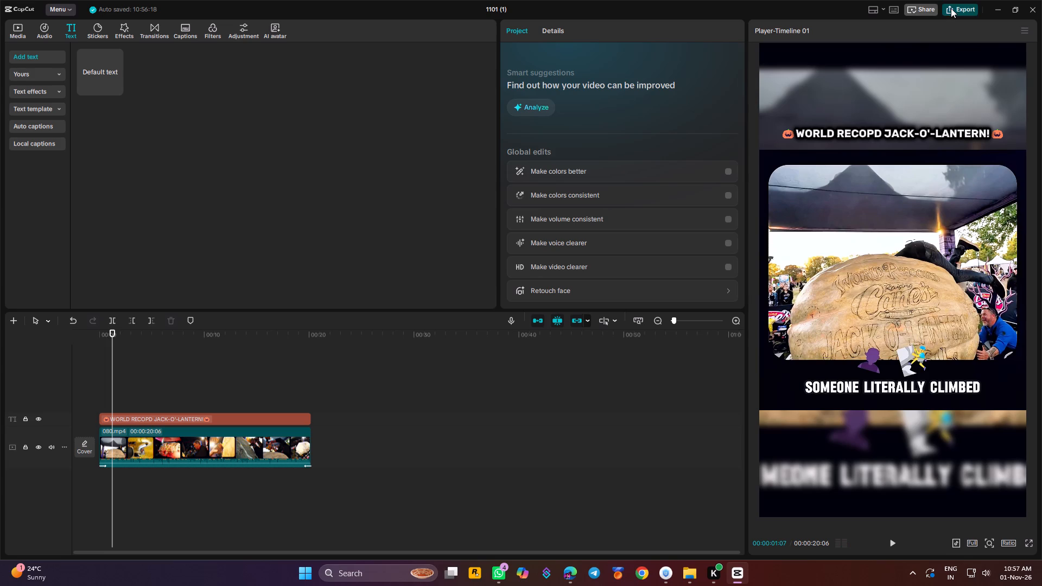
pyautogui.click(598, 328)
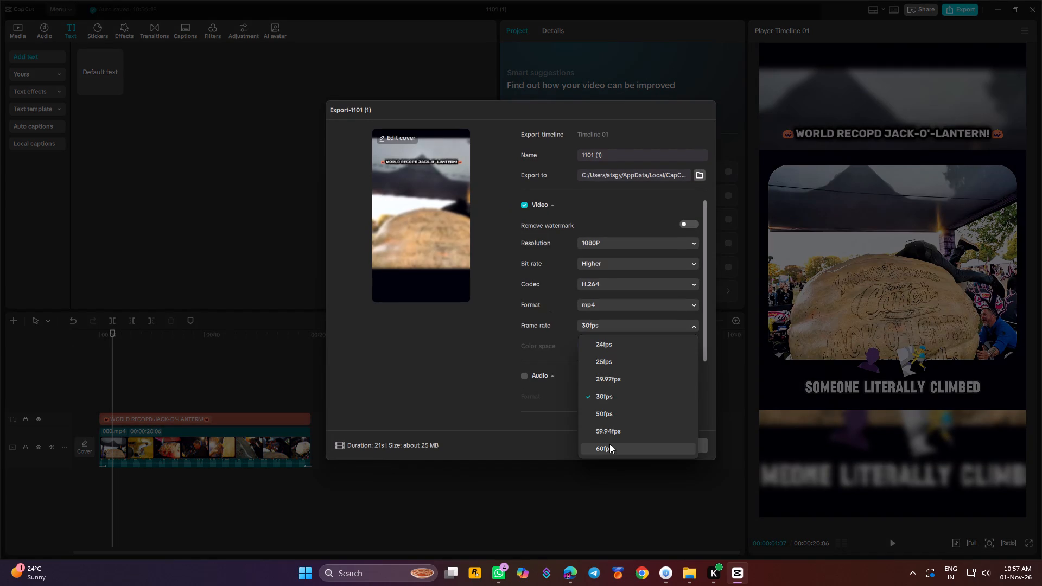
pyautogui.click(609, 444)
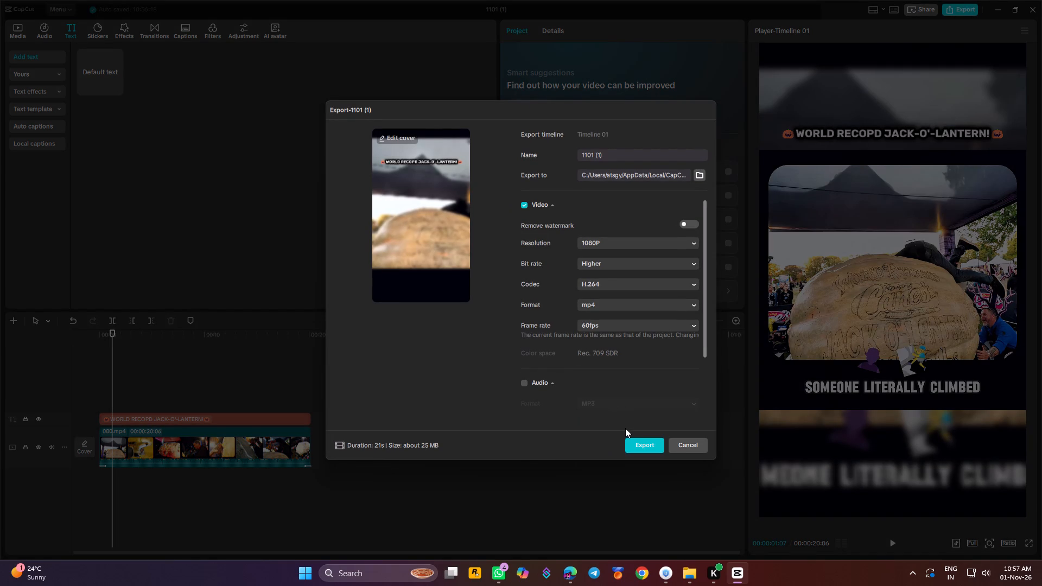
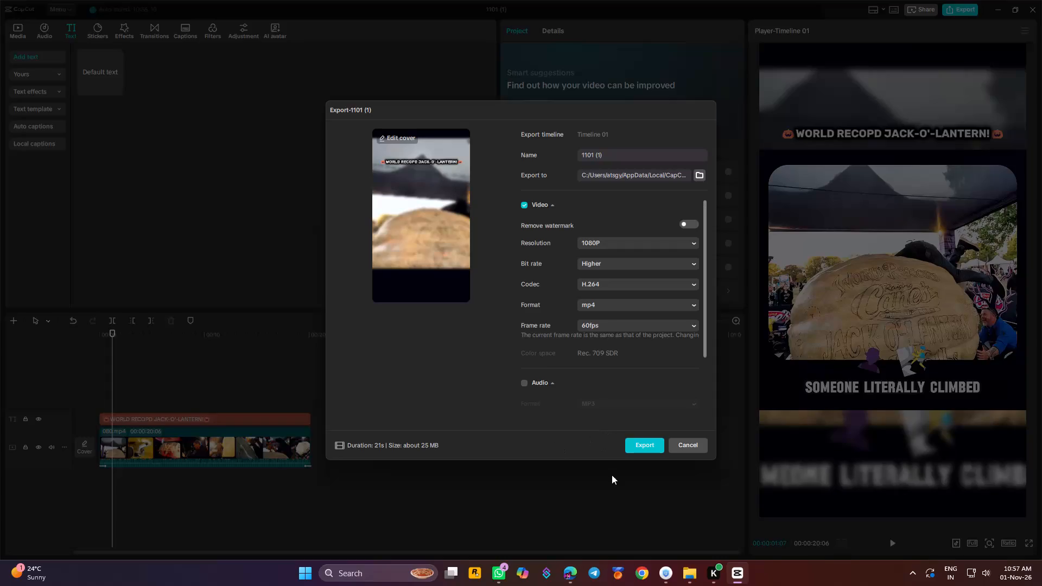
# Export the video as 1101 (1) in 1080P, H.264 mp4 at 60fps with the higher bit rate.
pyautogui.click(657, 437)
pyautogui.click(653, 450)
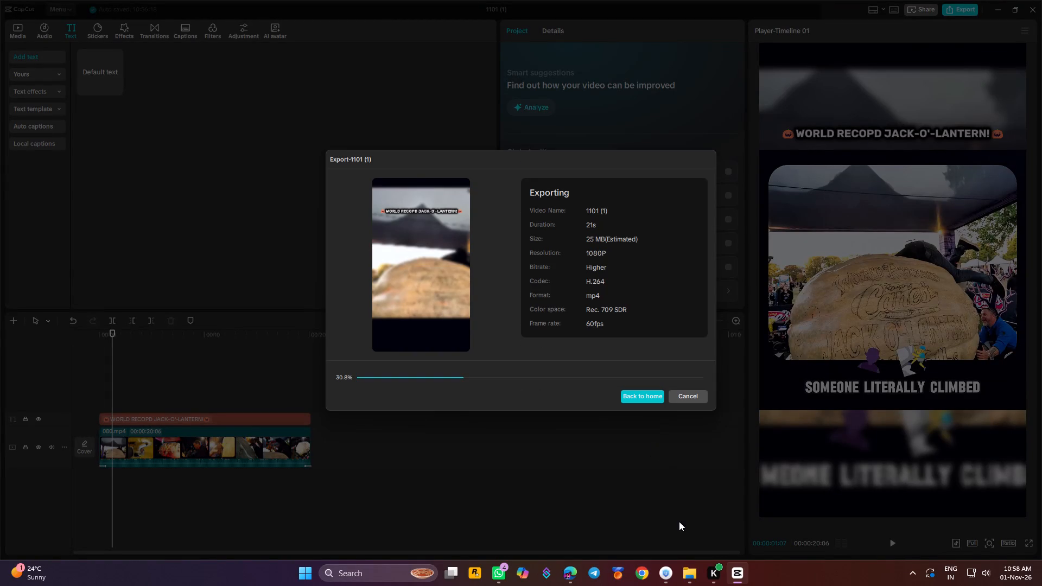
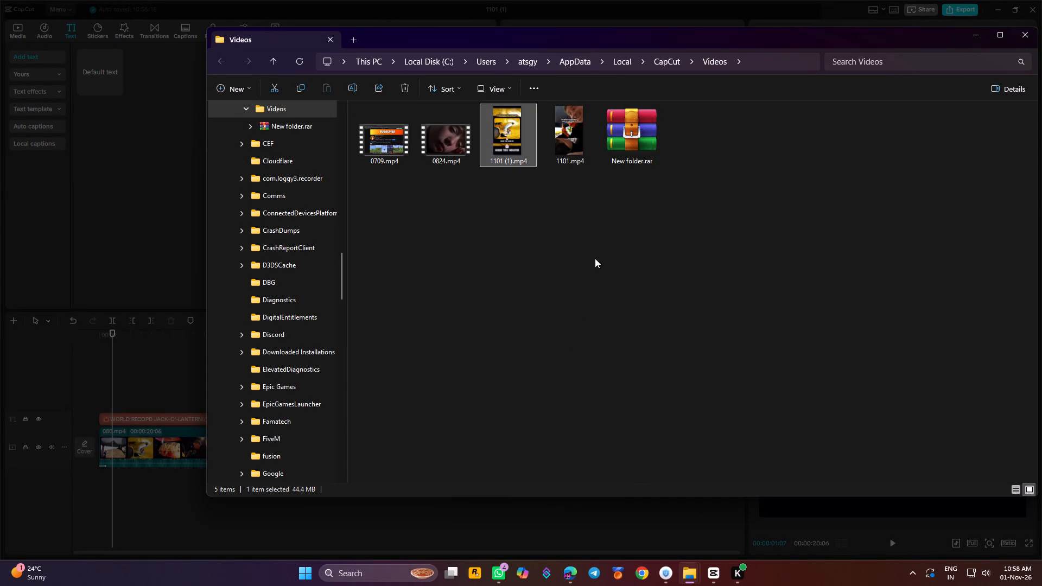
# Put away the exported video's folder window and dismiss the export completion dialog without sharing.
pyautogui.click(974, 39)
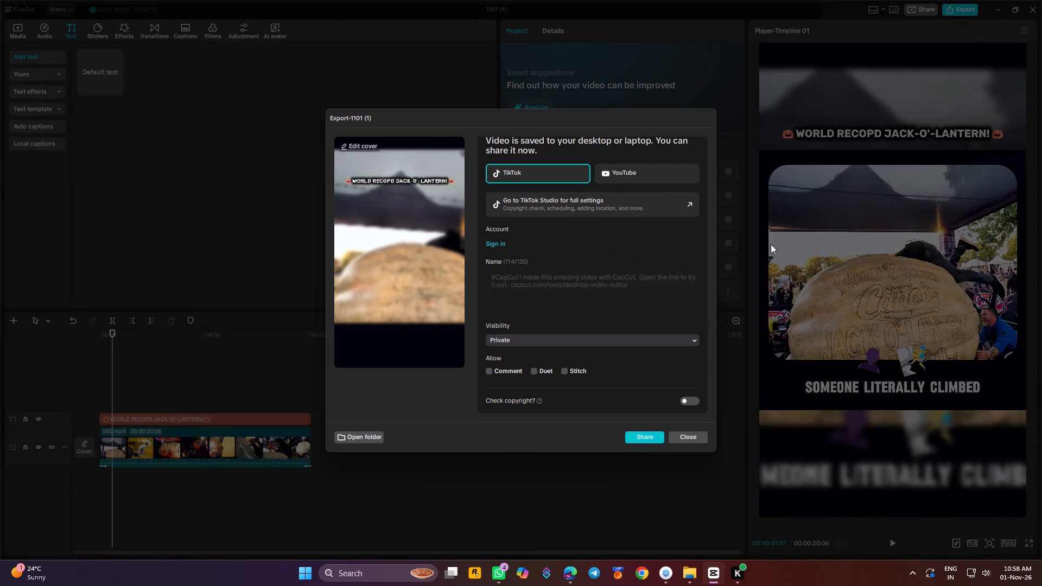
pyautogui.click(691, 436)
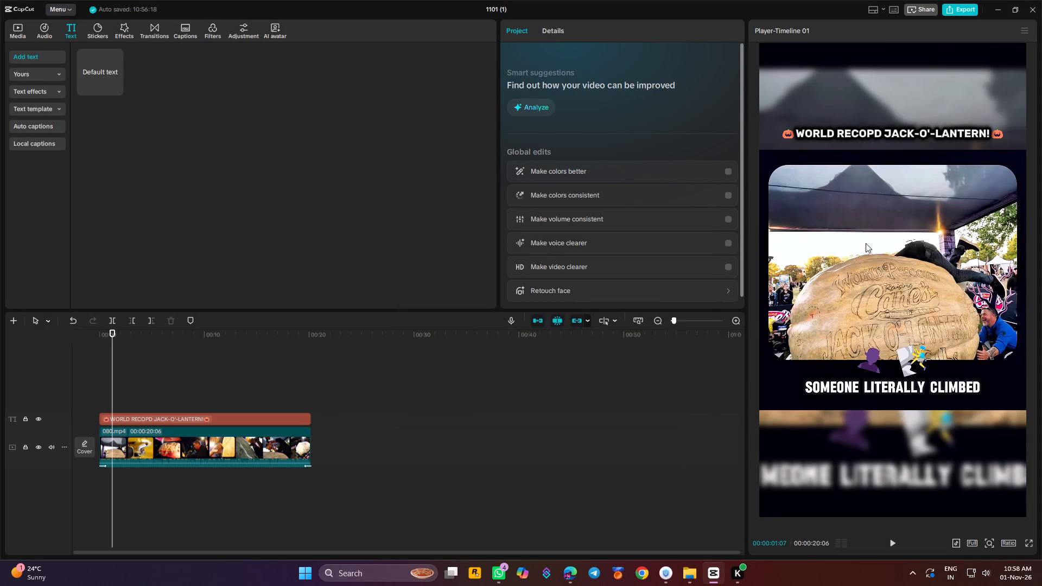
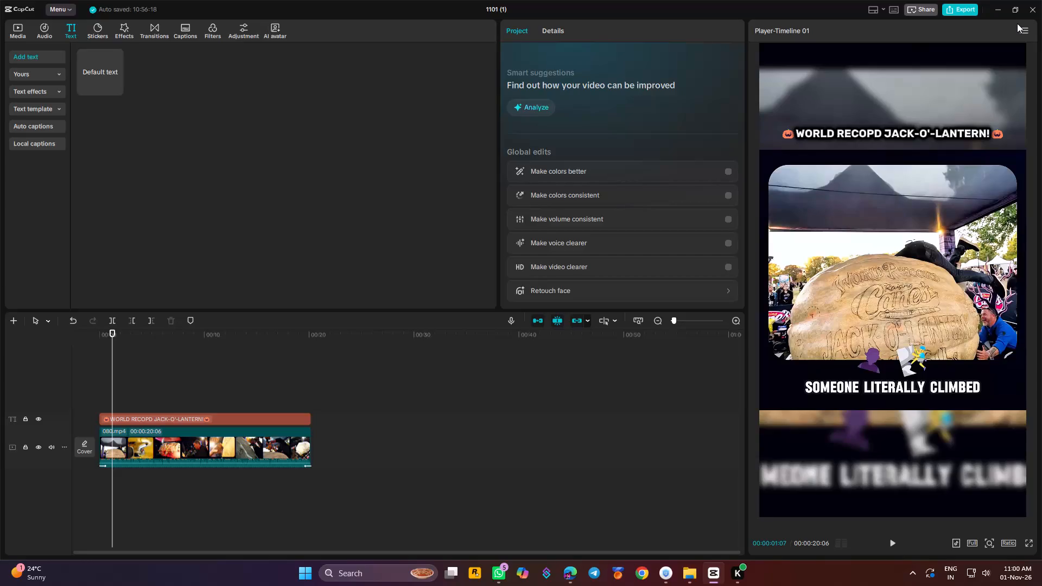
# Scrub back and forth through the whole timeline and its last seconds to examine the framing, headline and closing fade.
pyautogui.click(701, 225)
pyautogui.moveTo(106, 337); pyautogui.dragTo(320, 368)
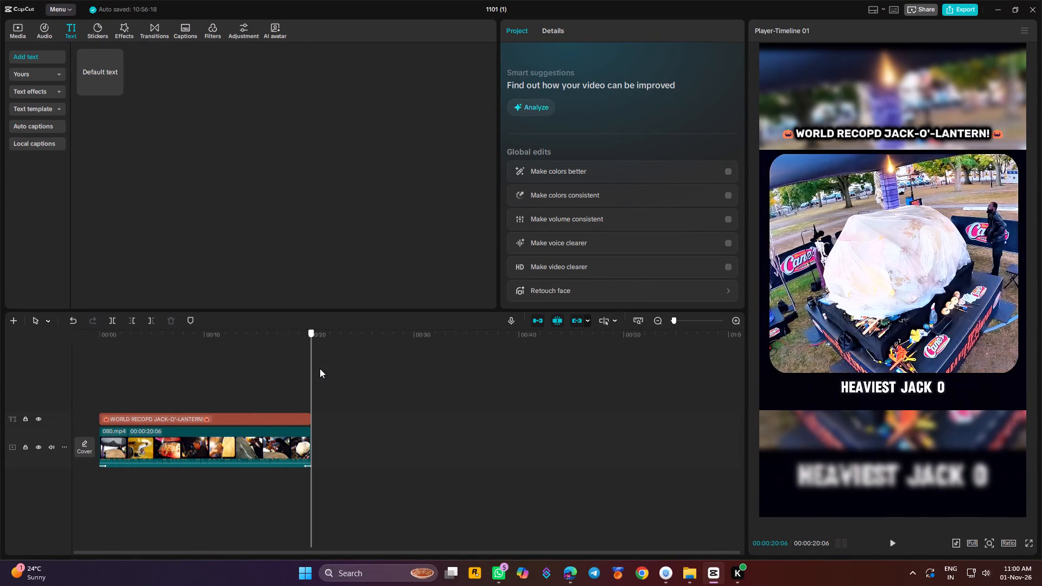
pyautogui.moveTo(320, 368); pyautogui.dragTo(312, 376)
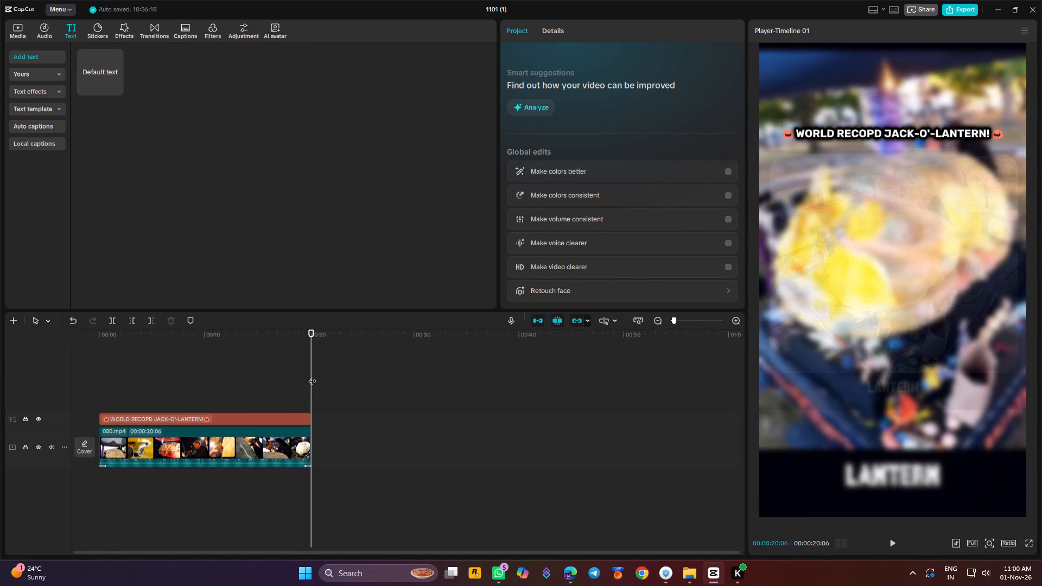
pyautogui.moveTo(313, 336); pyautogui.dragTo(87, 387)
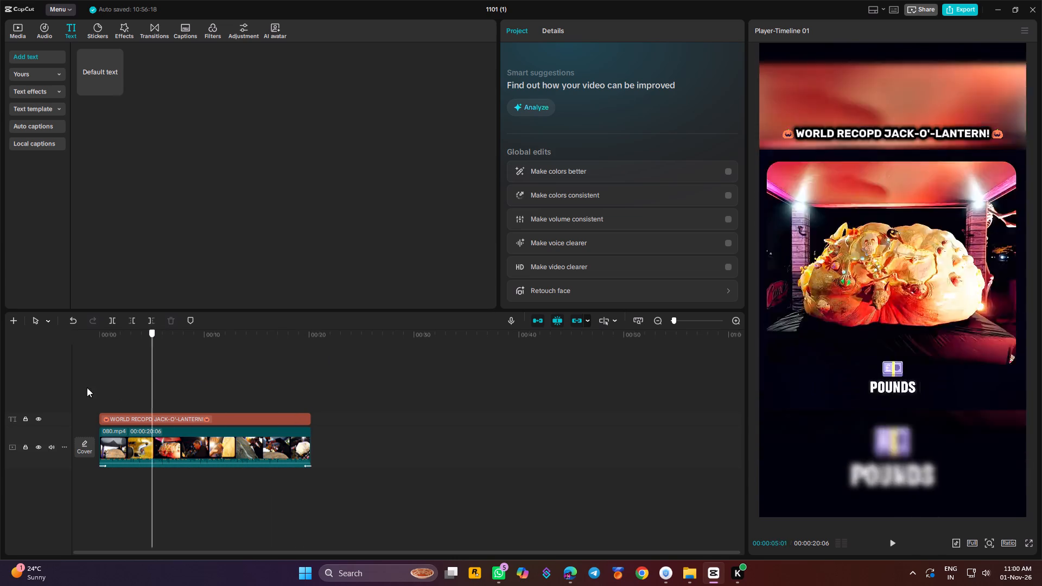
pyautogui.moveTo(87, 387); pyautogui.dragTo(85, 380)
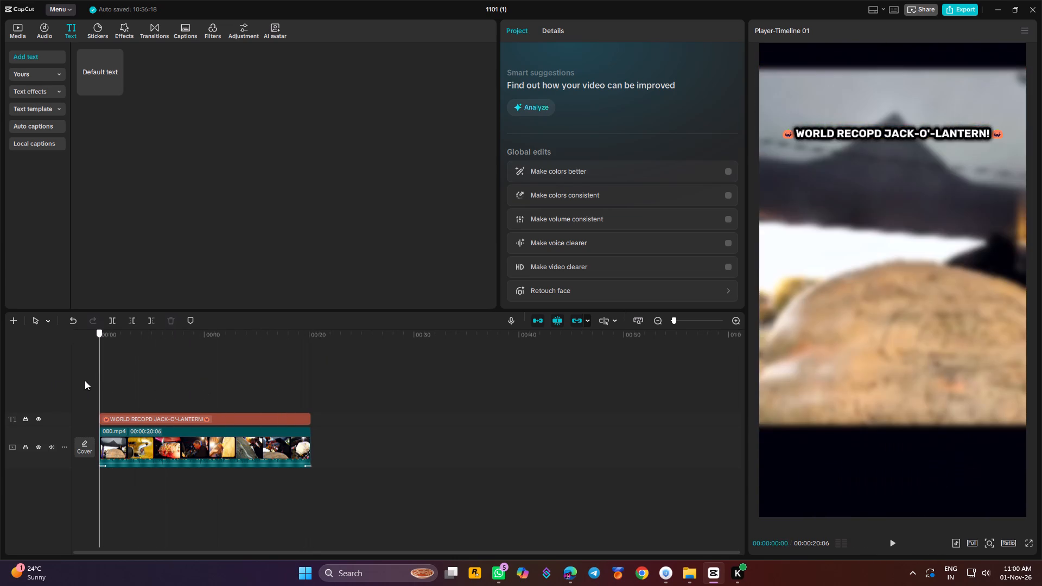
pyautogui.moveTo(85, 380); pyautogui.dragTo(306, 380)
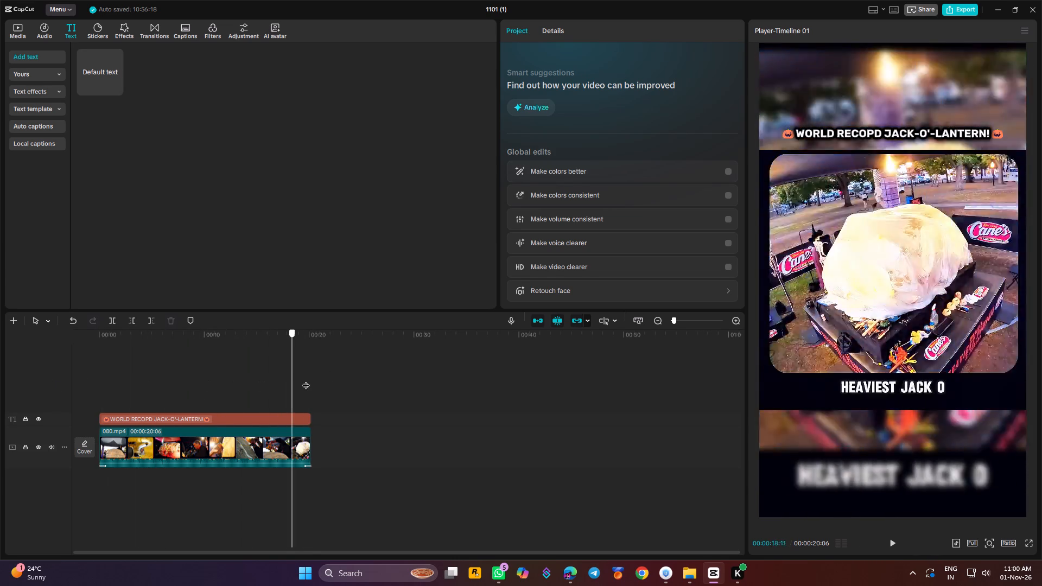
pyautogui.moveTo(306, 380); pyautogui.dragTo(307, 380)
pyautogui.click(264, 438)
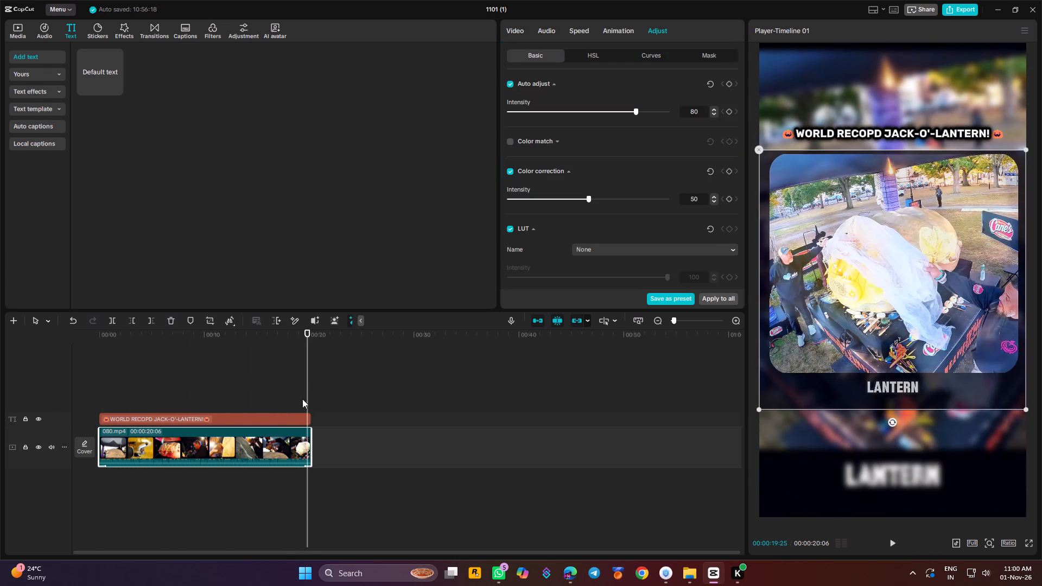
pyautogui.moveTo(307, 344); pyautogui.dragTo(293, 351)
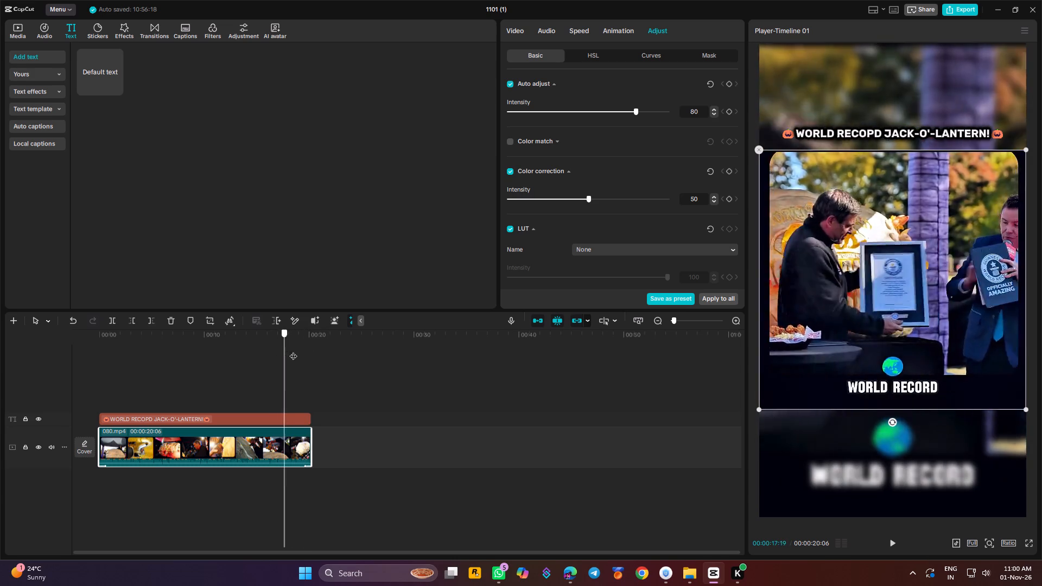
pyautogui.moveTo(293, 351); pyautogui.dragTo(309, 353)
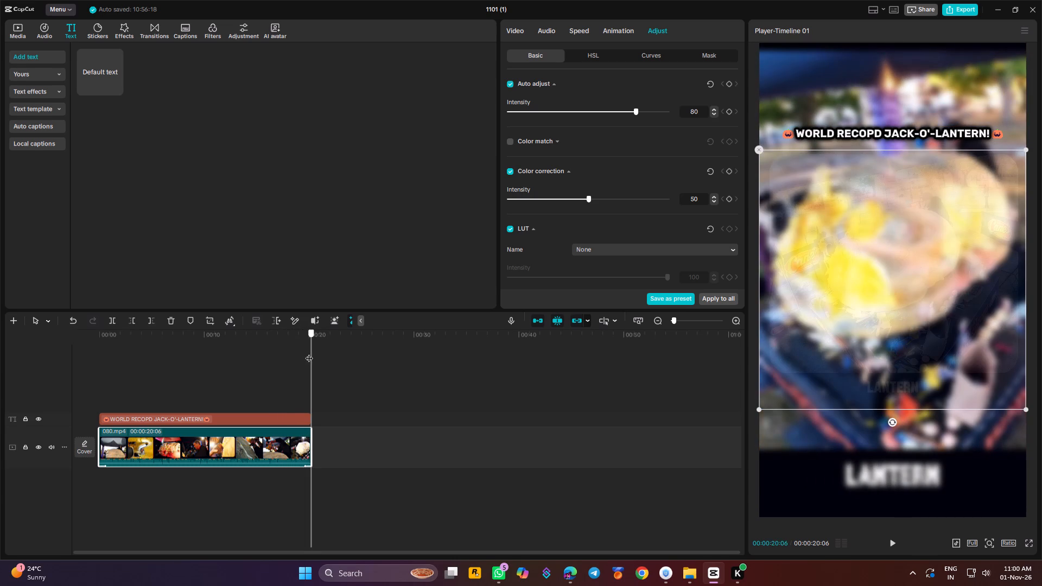
pyautogui.moveTo(309, 353); pyautogui.dragTo(304, 354)
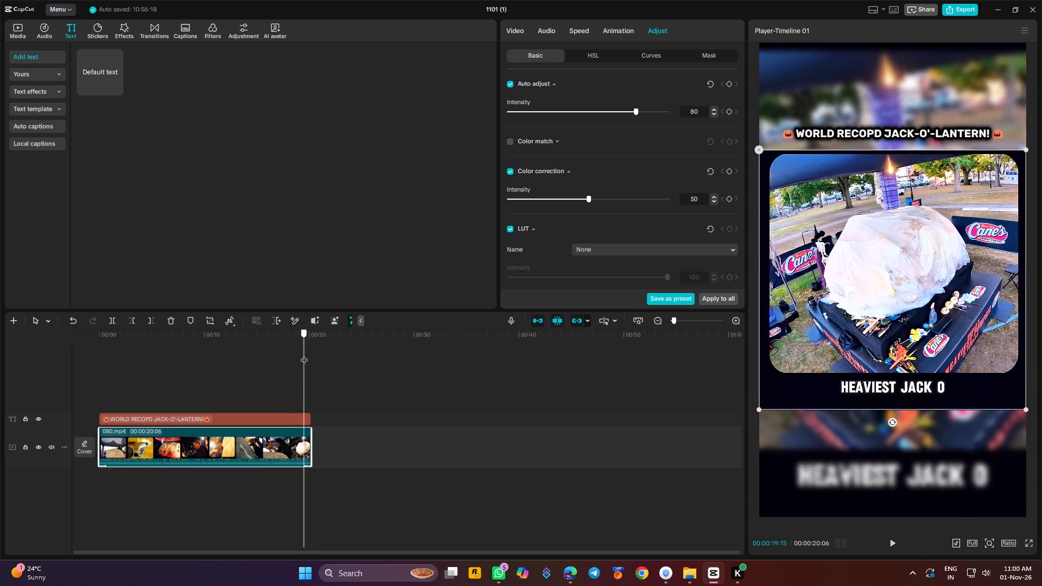
pyautogui.moveTo(304, 354); pyautogui.dragTo(287, 360)
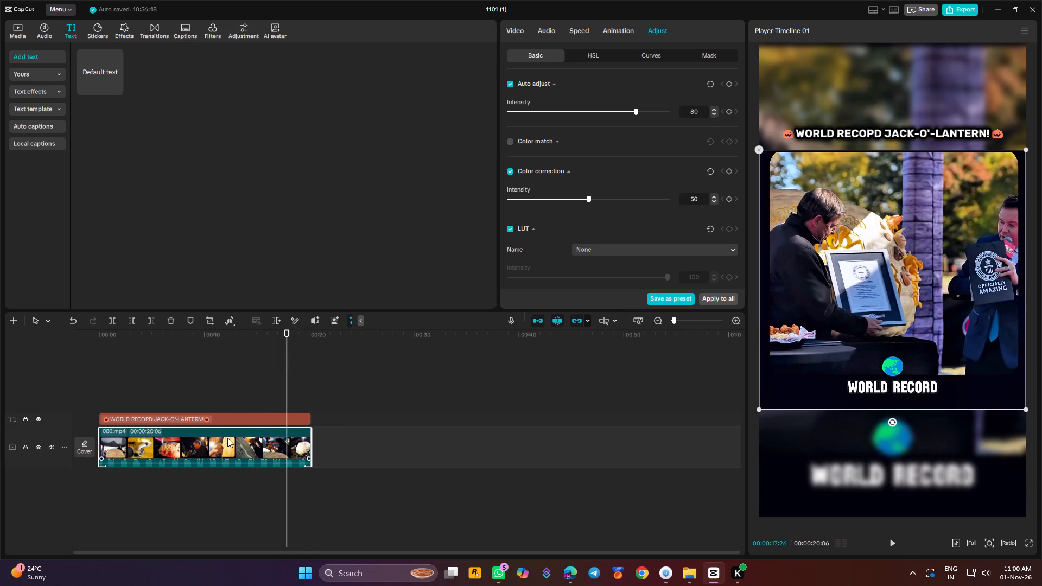
# Adjust the crop of the 080.mp4 clip by moving its top edge up slightly, and apply it.
pyautogui.click(217, 320)
pyautogui.click(209, 321)
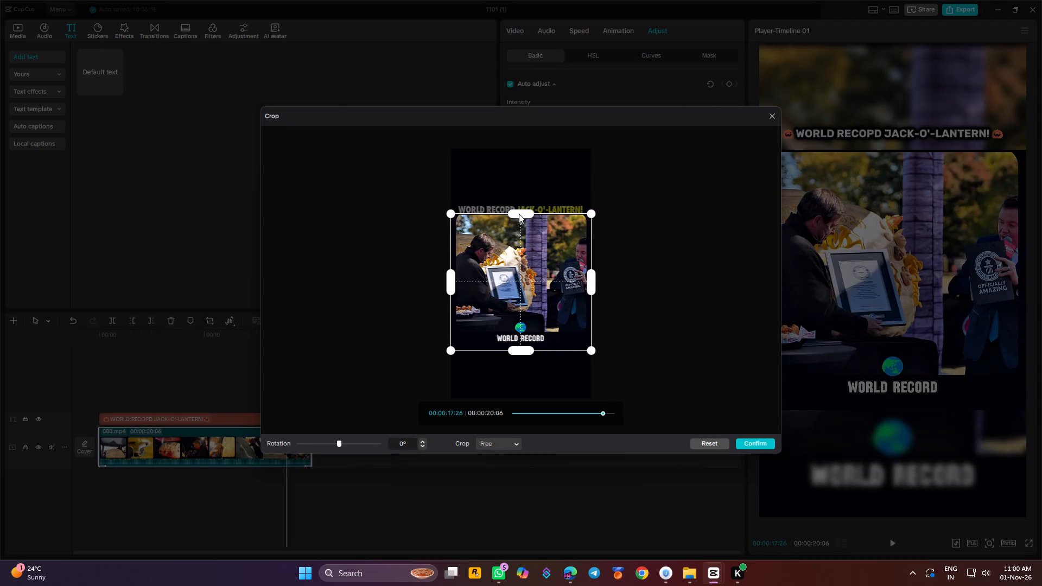
pyautogui.click(520, 213)
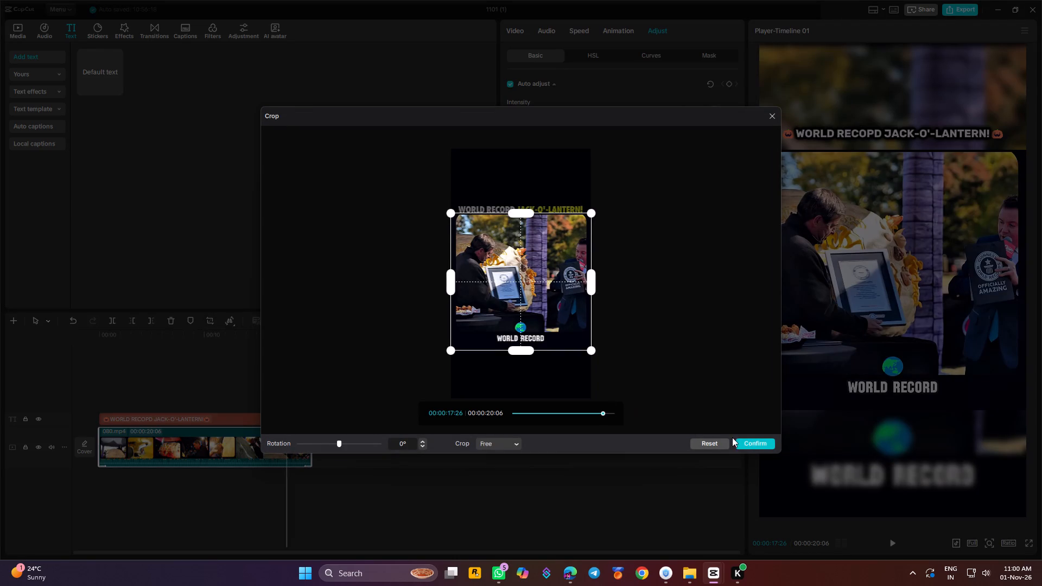
pyautogui.click(744, 441)
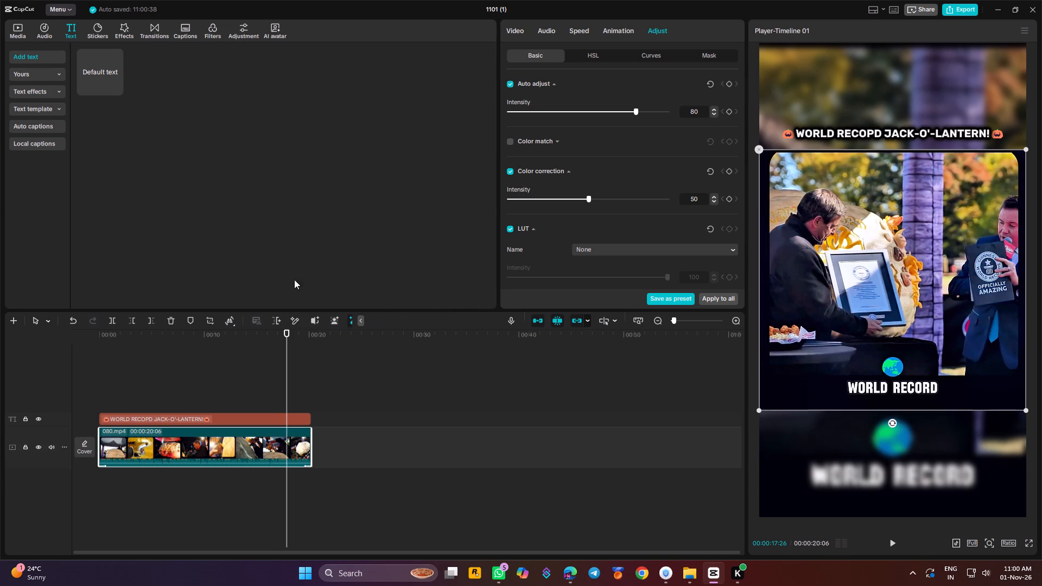
# Adjust the end of the headline text clip so it lines up with the end of the 080.mp4 clip.
pyautogui.moveTo(288, 337); pyautogui.dragTo(310, 364)
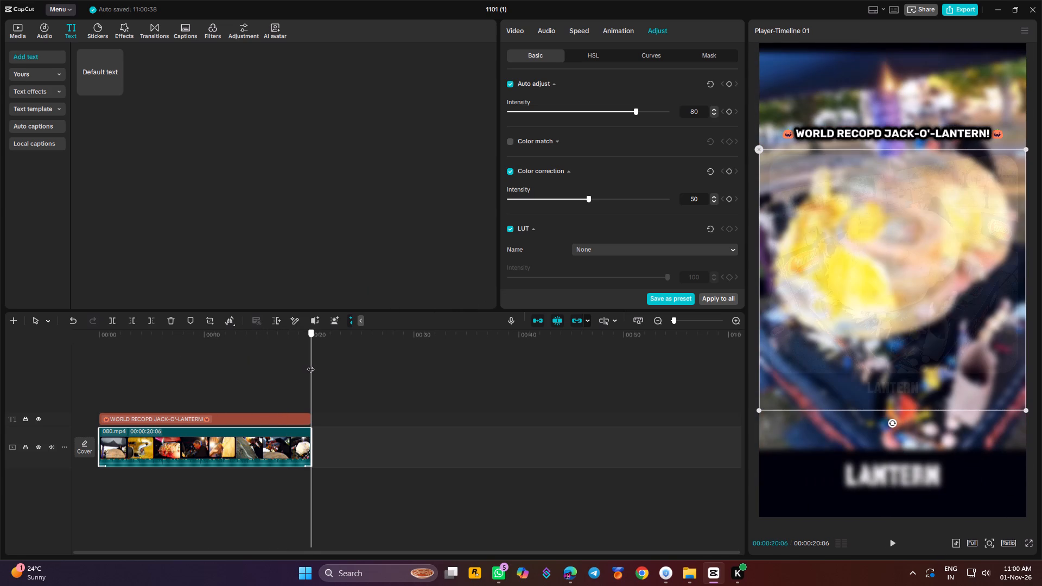
pyautogui.moveTo(310, 364); pyautogui.dragTo(314, 366)
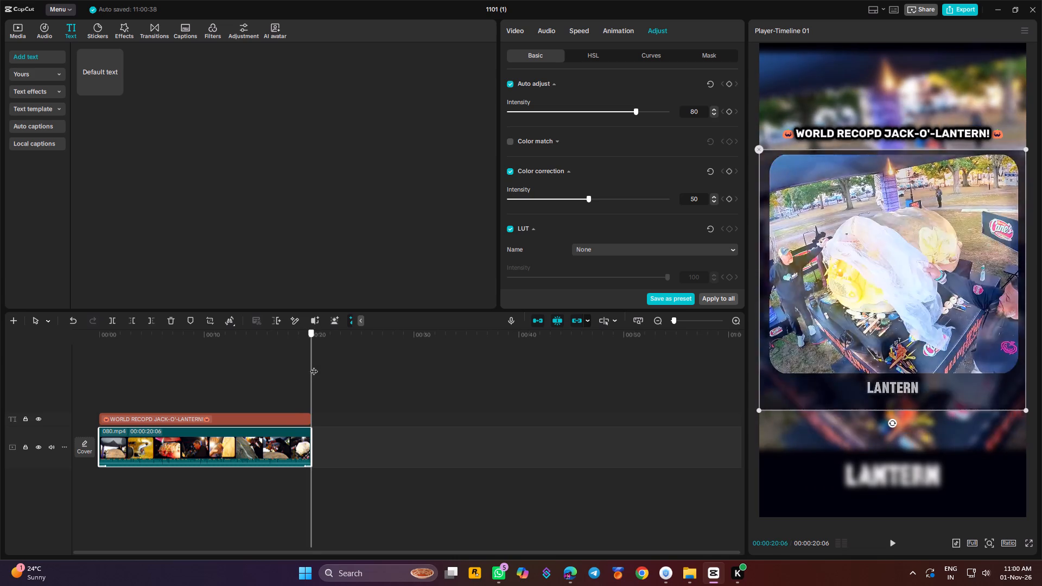
pyautogui.moveTo(314, 366); pyautogui.dragTo(312, 366)
pyautogui.keyDown('ctrl'); pyautogui.scroll(9, 328, 407); pyautogui.keyUp('ctrl')
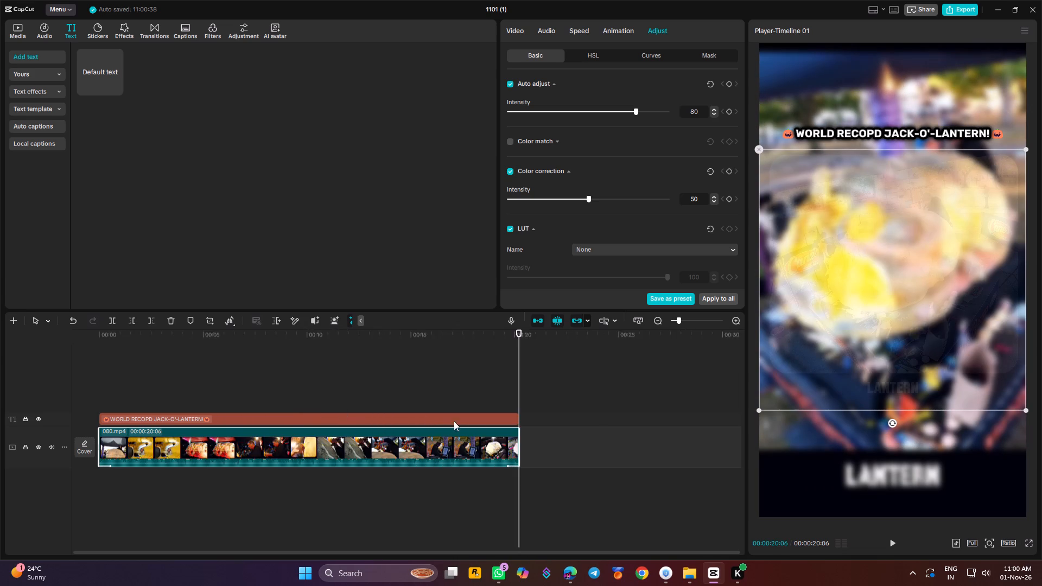
pyautogui.keyDown('ctrl'); pyautogui.scroll(5, 454, 421); pyautogui.keyUp('ctrl')
pyautogui.keyDown('ctrl'); pyautogui.scroll(3, 560, 422); pyautogui.keyUp('ctrl')
pyautogui.click(565, 423)
pyautogui.click(568, 419)
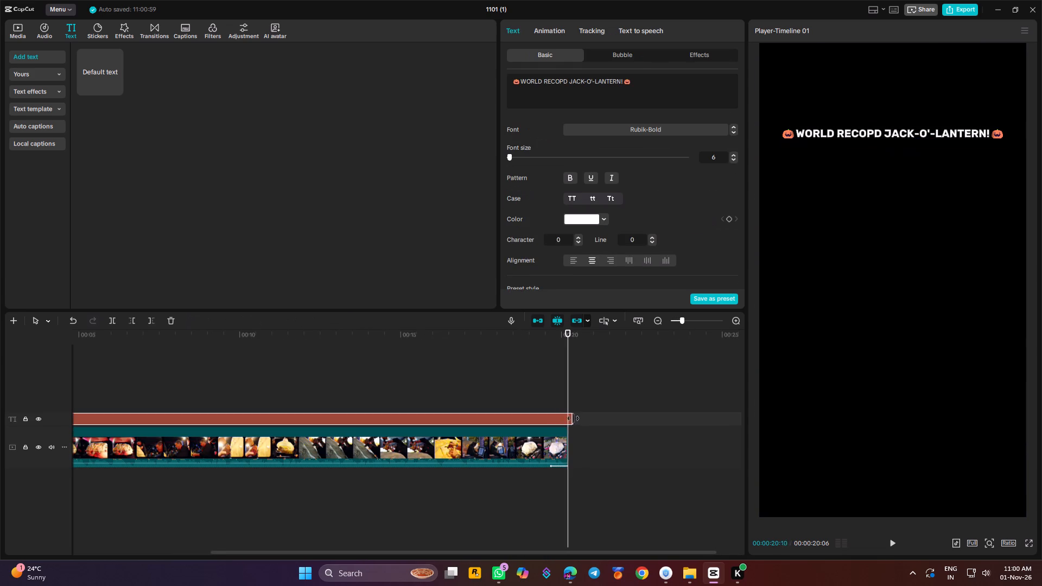
# Play the short from the beginning to the end to check the edit.
pyautogui.keyDown('ctrl'); pyautogui.scroll(-16, 576, 408); pyautogui.keyUp('ctrl')
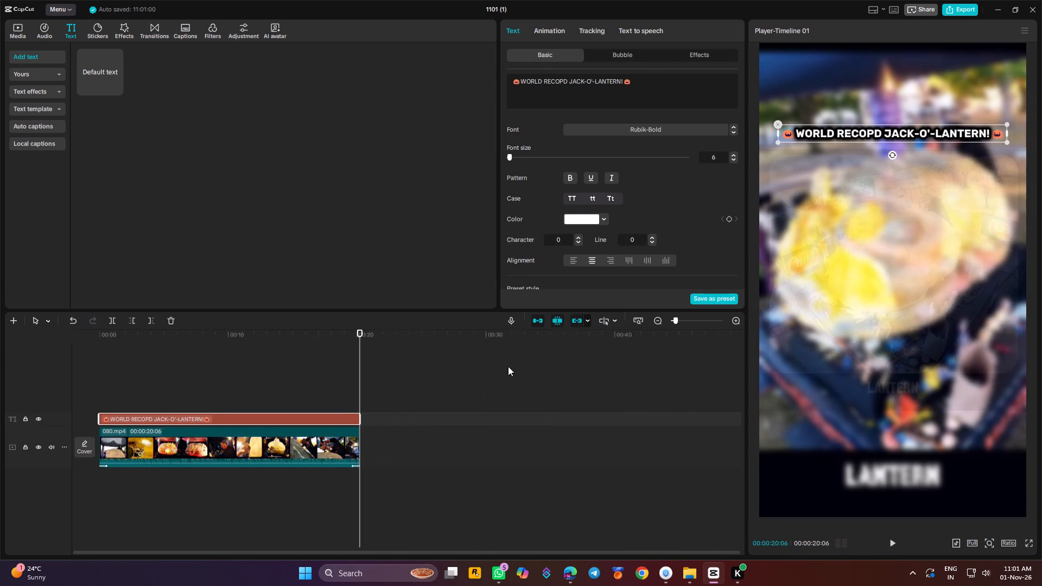
pyautogui.moveTo(333, 346); pyautogui.dragTo(224, 373)
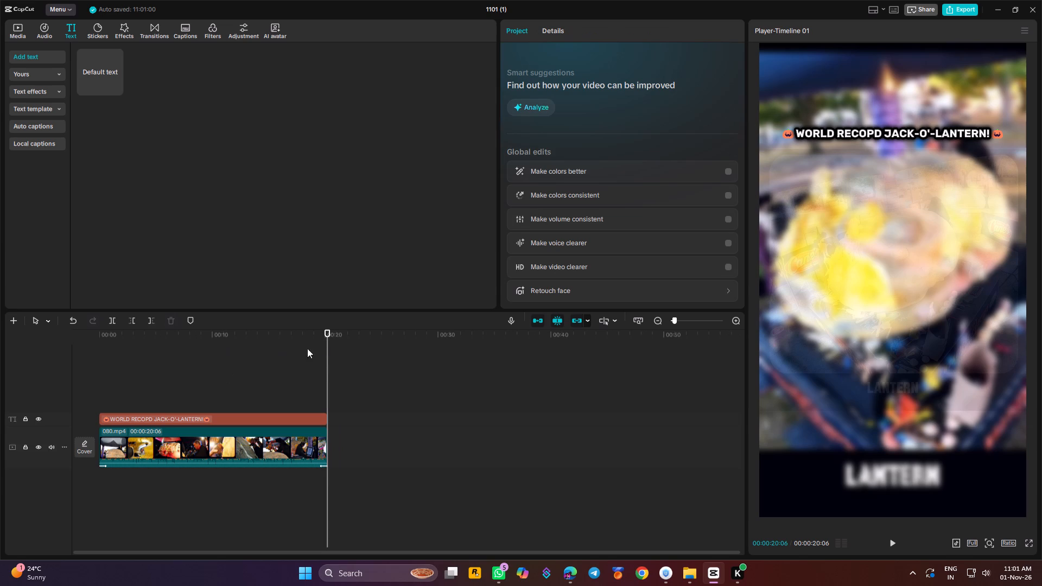
pyautogui.moveTo(324, 334); pyautogui.dragTo(25, 337)
pyautogui.press('space')
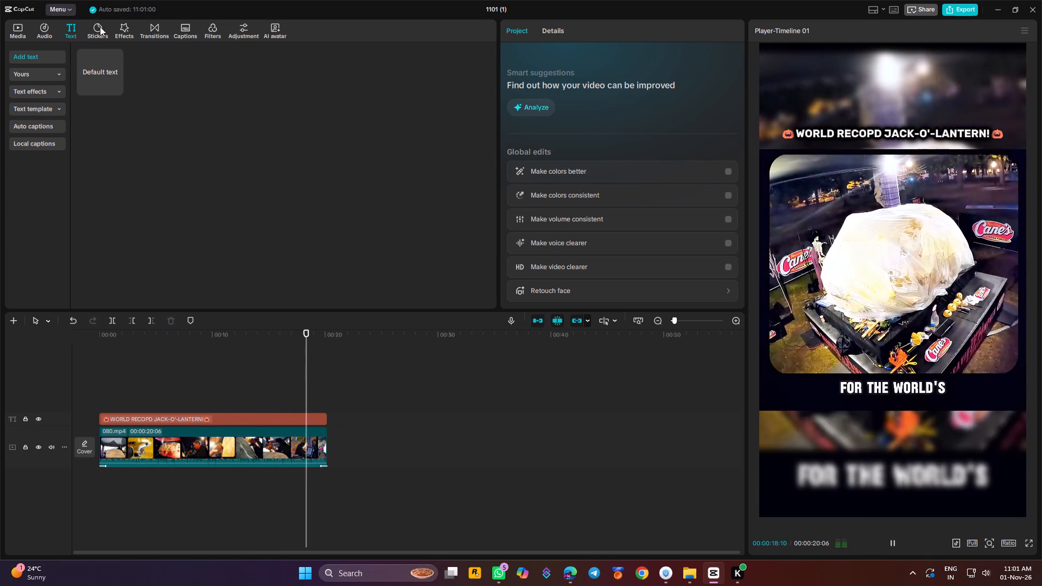
# Add the Halloween music track Spooky Masquerade Halloween below the video from the timeline start and briefly preview it.
pyautogui.click(45, 33)
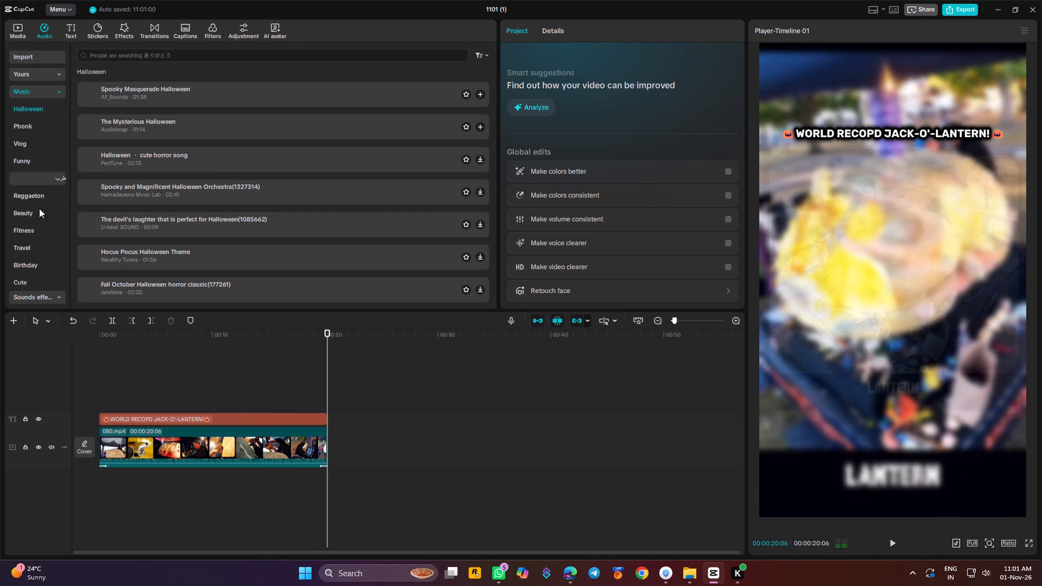
pyautogui.moveTo(163, 92); pyautogui.dragTo(87, 488)
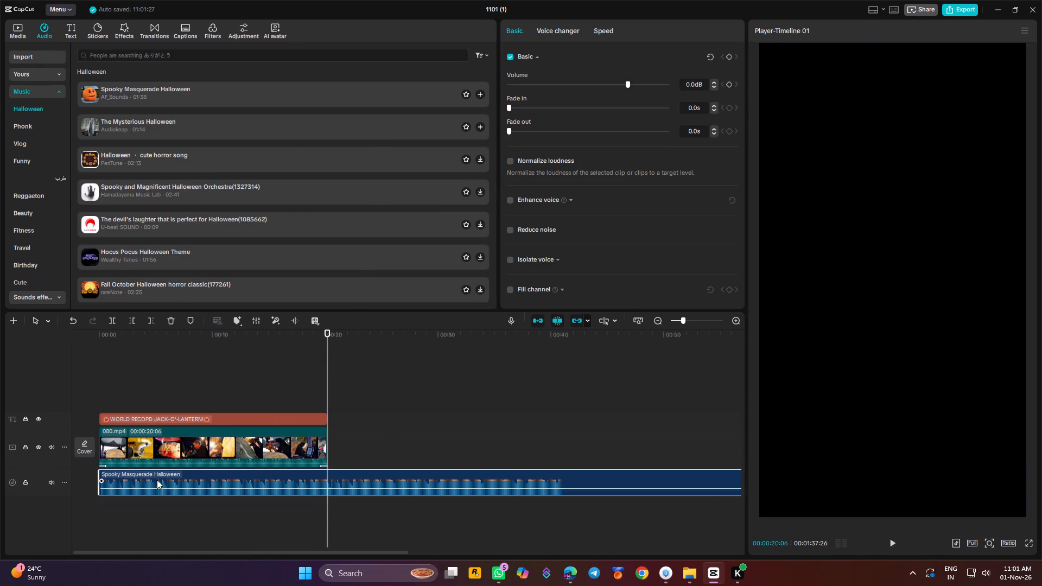
pyautogui.press('space')
pyautogui.press('space')
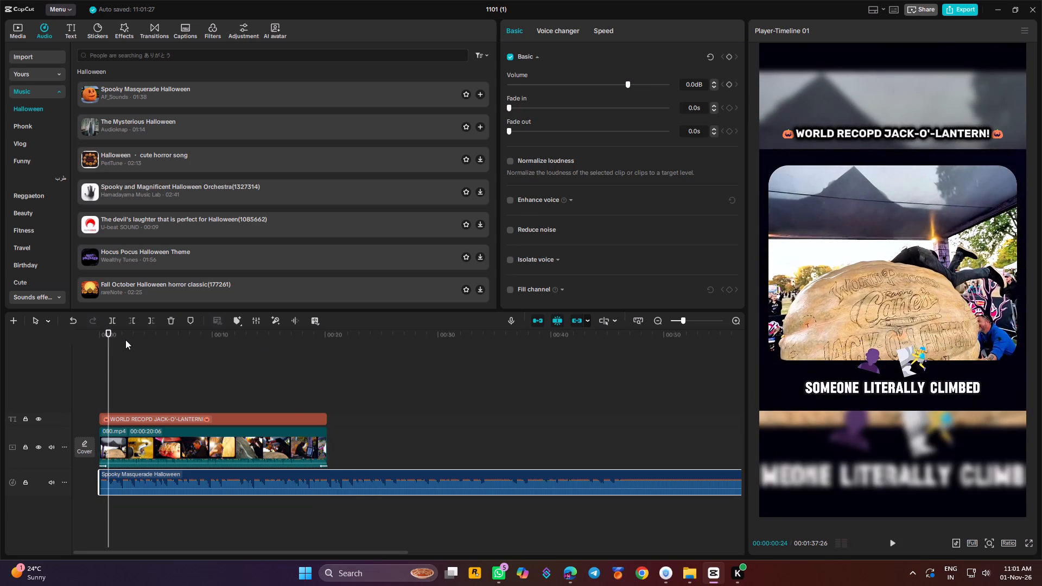
# Split the music track at the video's end, 00:00:20:06, and delete the excess part.
pyautogui.moveTo(113, 328); pyautogui.dragTo(294, 354)
pyautogui.moveTo(105, 334); pyautogui.dragTo(321, 357)
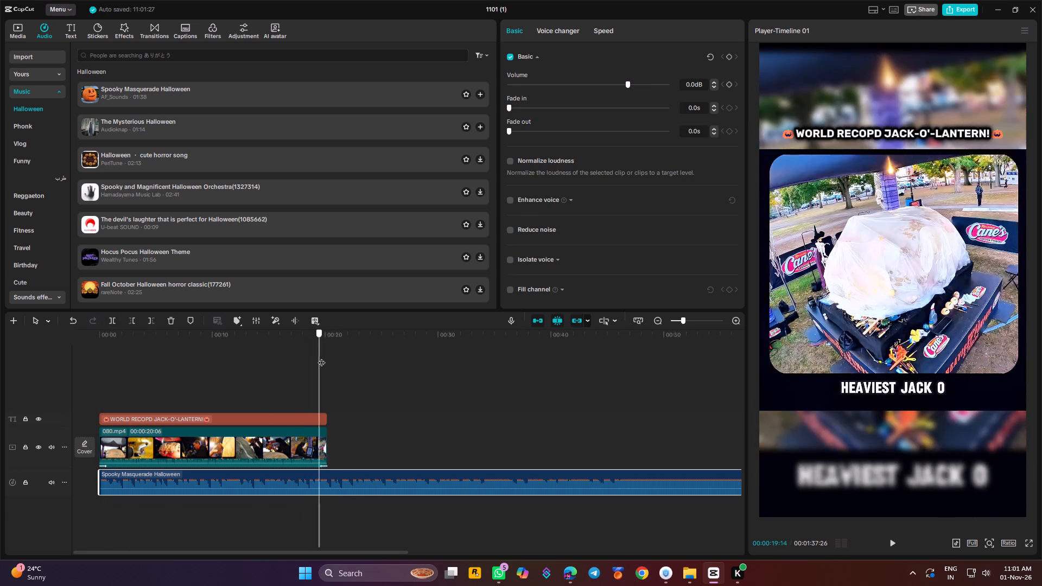
pyautogui.moveTo(321, 357); pyautogui.dragTo(325, 357)
pyautogui.hotkey('ctrl', 'b')
pyautogui.press('Delete')
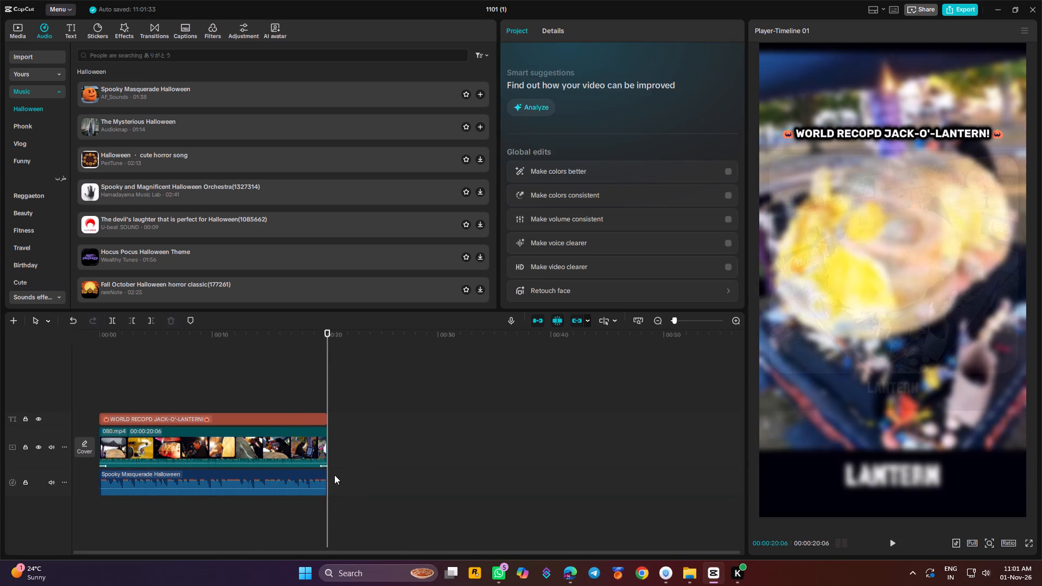
# Lower the volume of the Spooky Masquerade Halloween clip to -22.1 dB.
pyautogui.click(208, 481)
pyautogui.click(220, 490)
pyautogui.click(220, 489)
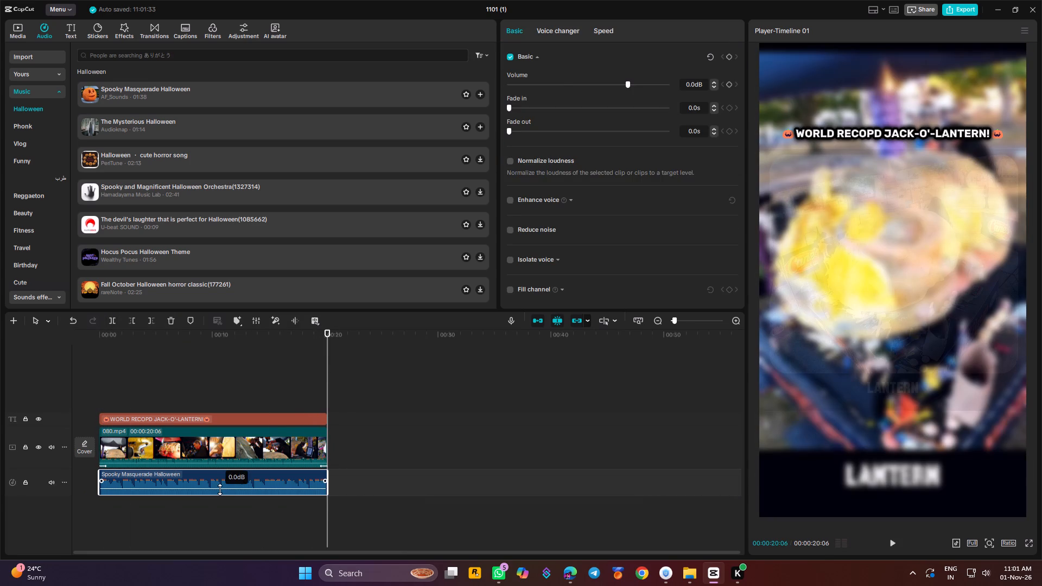
# Play the short through repeatedly to check the balance between the voice and background music, looking over the music clip's audio options.
pyautogui.press('space')
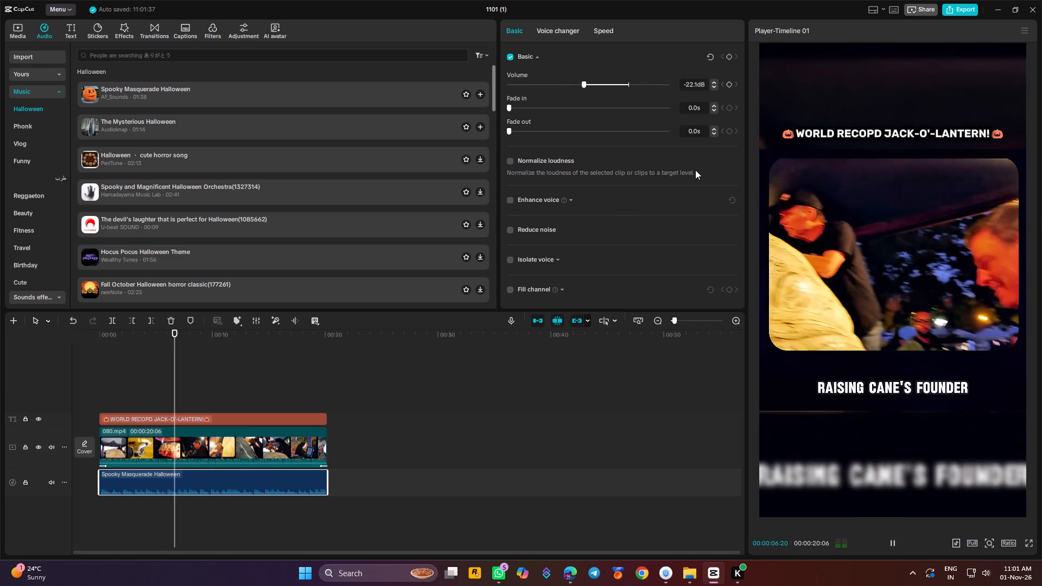
pyautogui.scroll(-8, 575, 192)
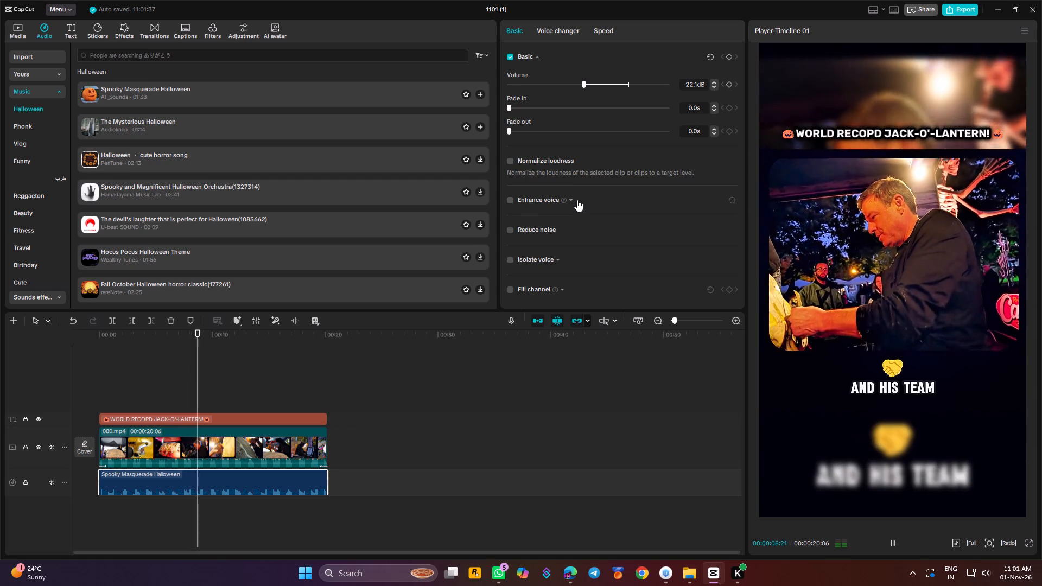
pyautogui.scroll(-1, 577, 200)
pyautogui.click(560, 289)
pyautogui.click(560, 289)
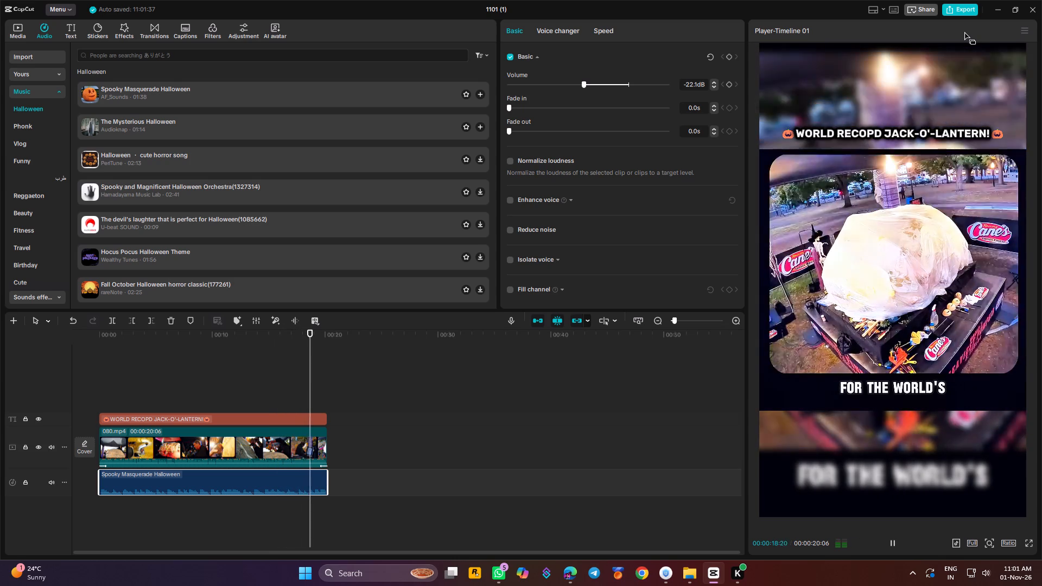
pyautogui.press('space')
pyautogui.press('space')
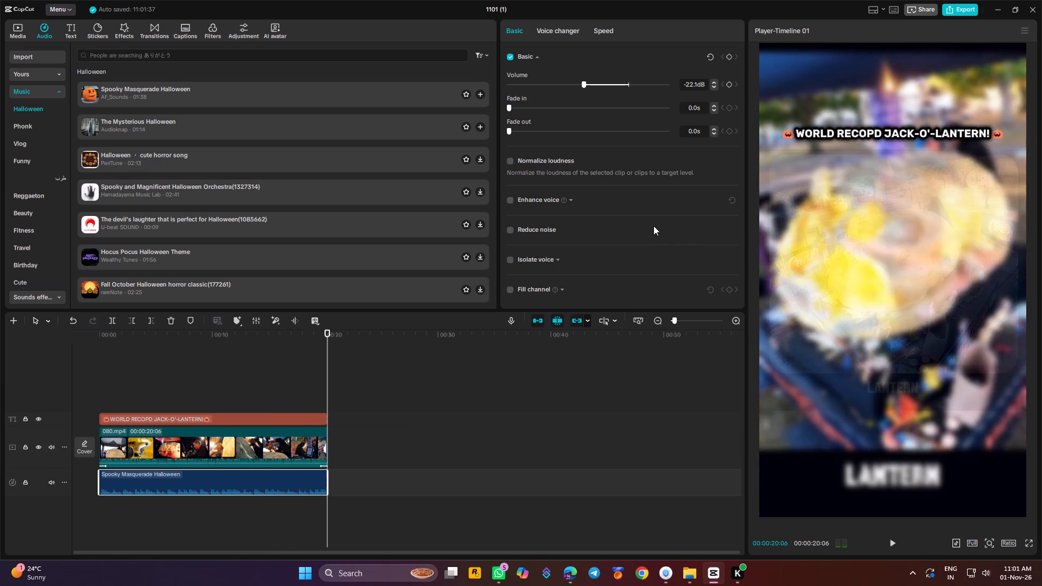
pyautogui.press('space')
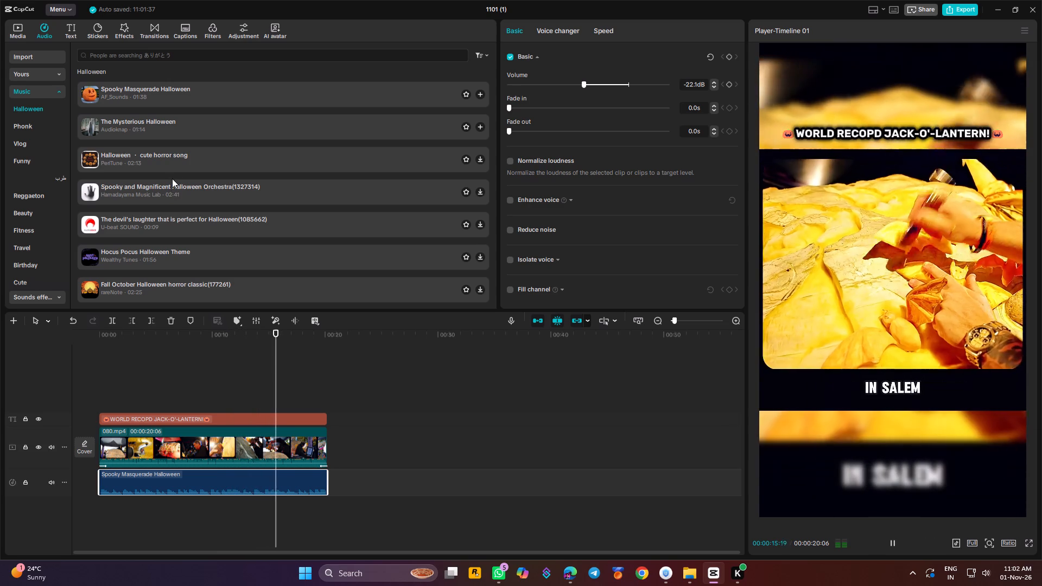
# Look through the colour and effects adjustment settings of the 080.mp4 clip.
pyautogui.click(309, 436)
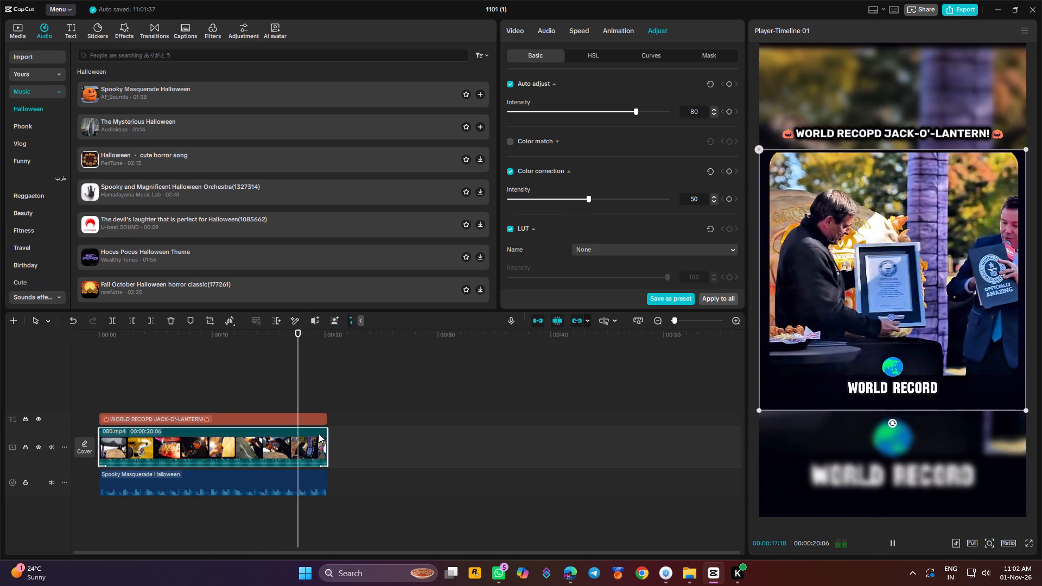
pyautogui.scroll(-10, 600, 206)
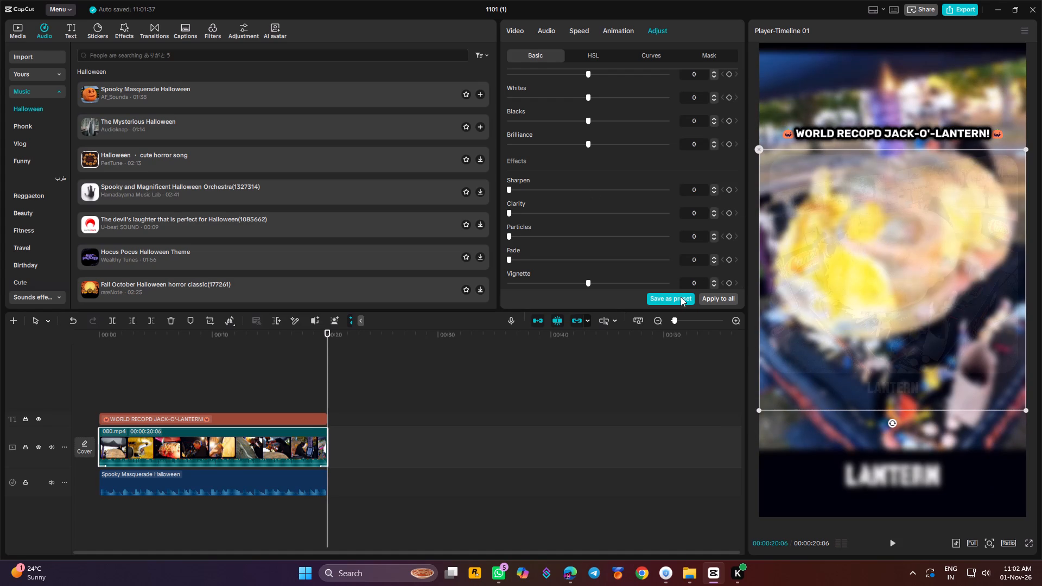
# Open the export settings for the short with its added music.
pyautogui.click(949, 18)
# Export the short with its added music as a 1080P H.264 mp4 video at a frame rate of 60fps.
pyautogui.click(963, 8)
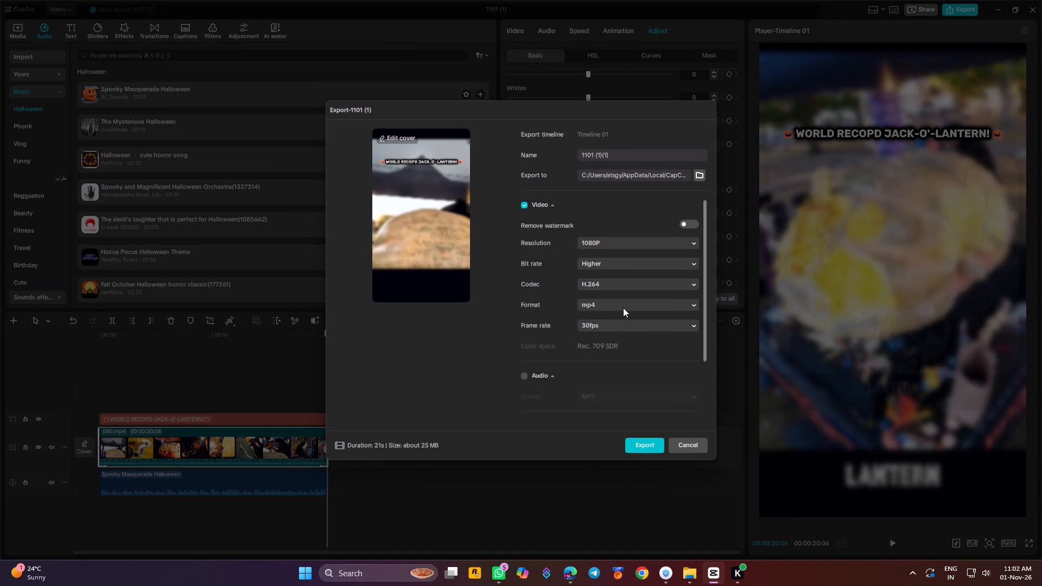
pyautogui.click(625, 327)
pyautogui.click(602, 445)
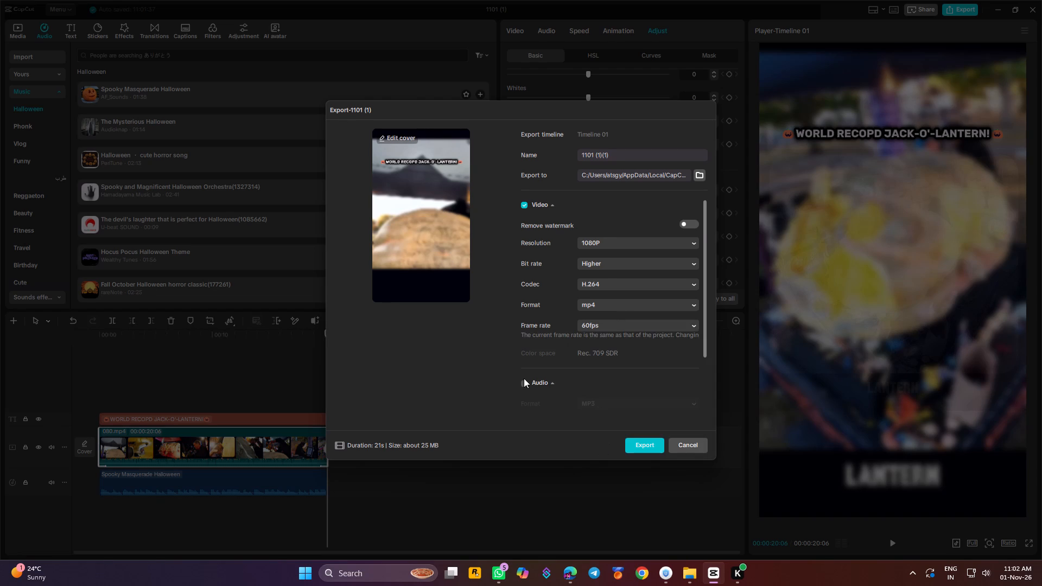
pyautogui.scroll(-5, 609, 378)
pyautogui.click(658, 442)
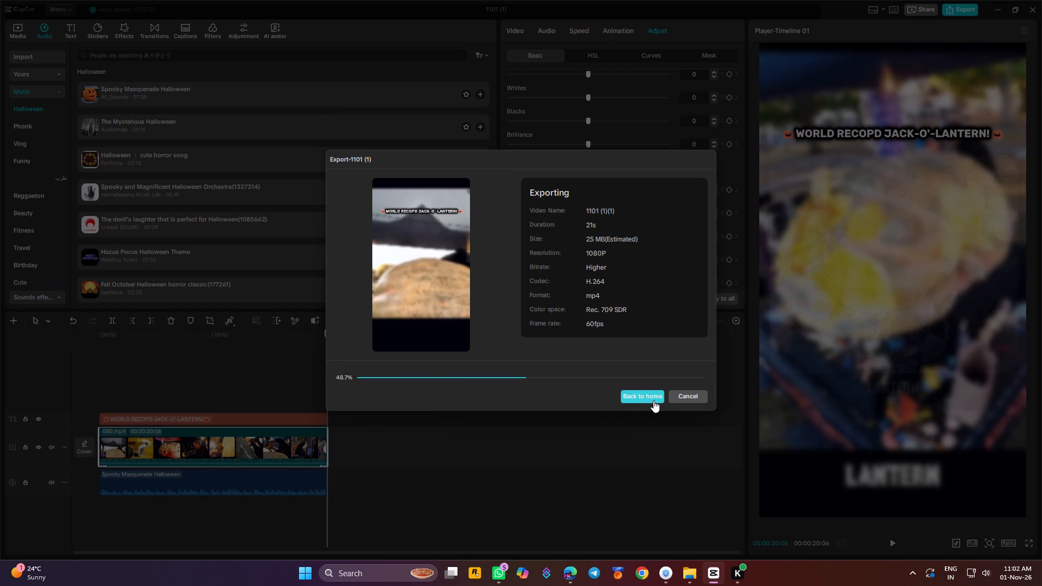
pyautogui.click(576, 567)
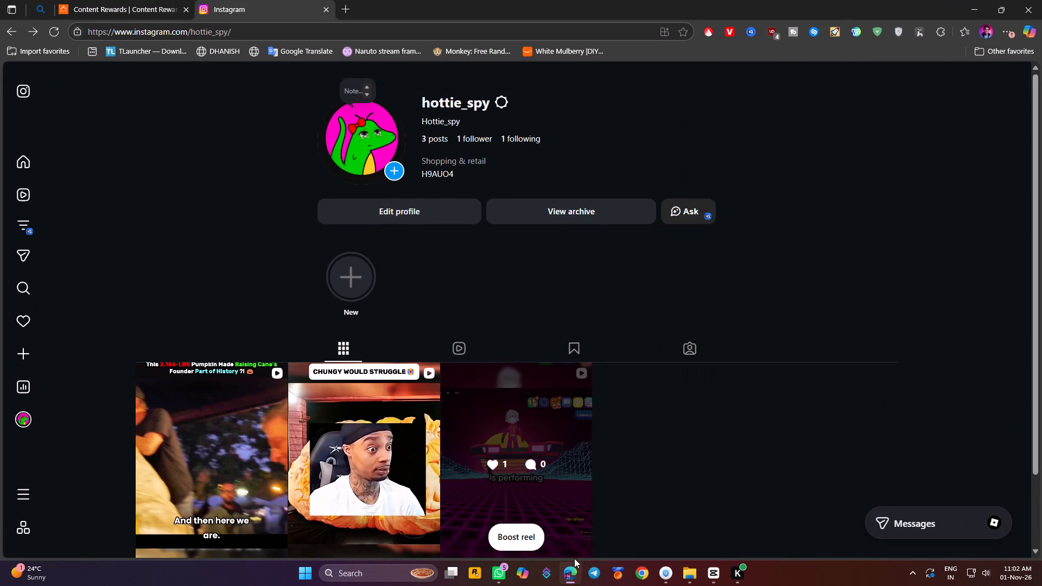
pyautogui.scroll(-2, 531, 342)
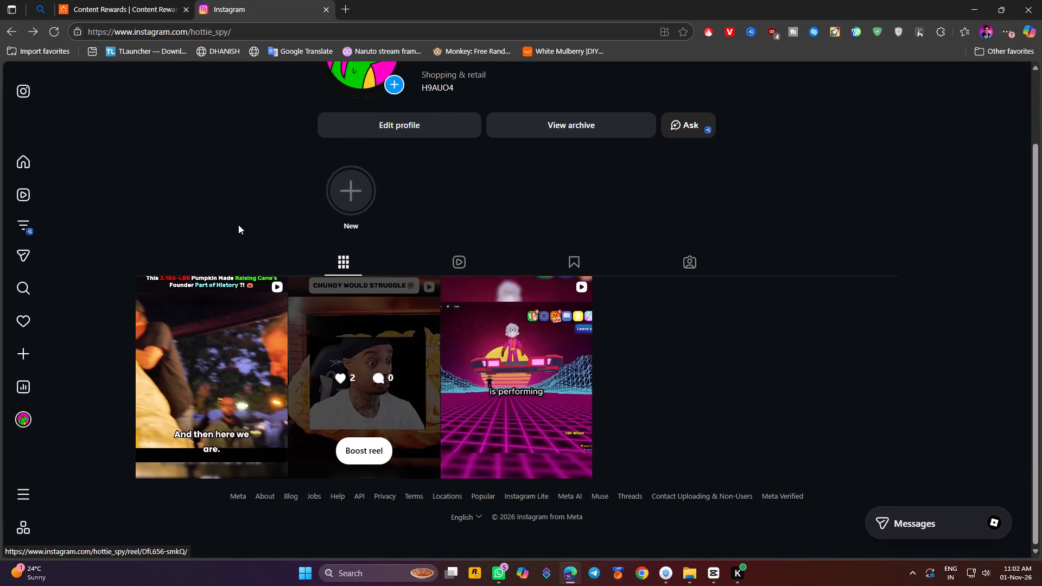
pyautogui.click(58, 29)
pyautogui.click(459, 254)
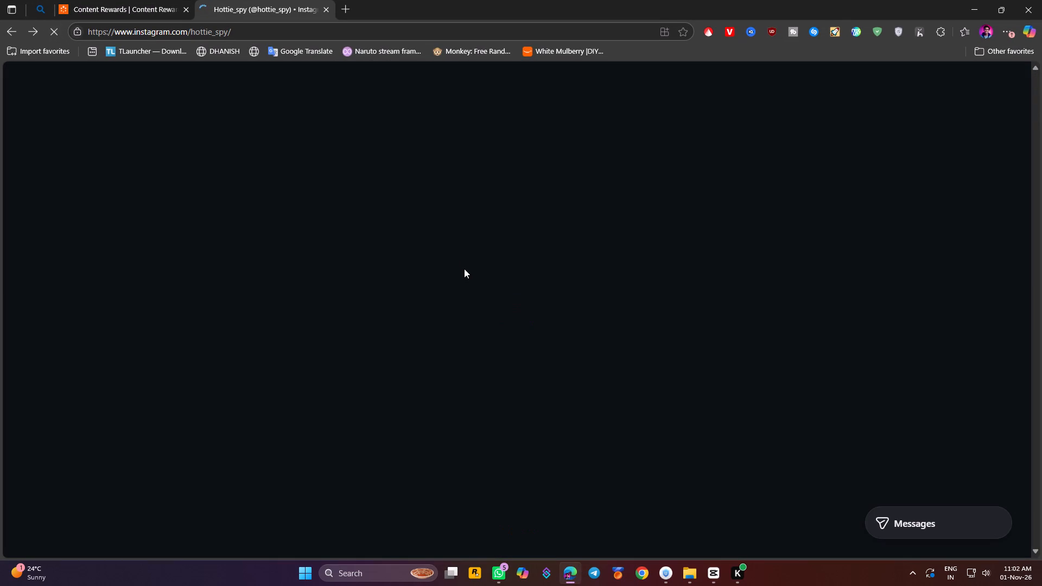
pyautogui.click(463, 335)
pyautogui.click(462, 344)
pyautogui.scroll(-2, 464, 333)
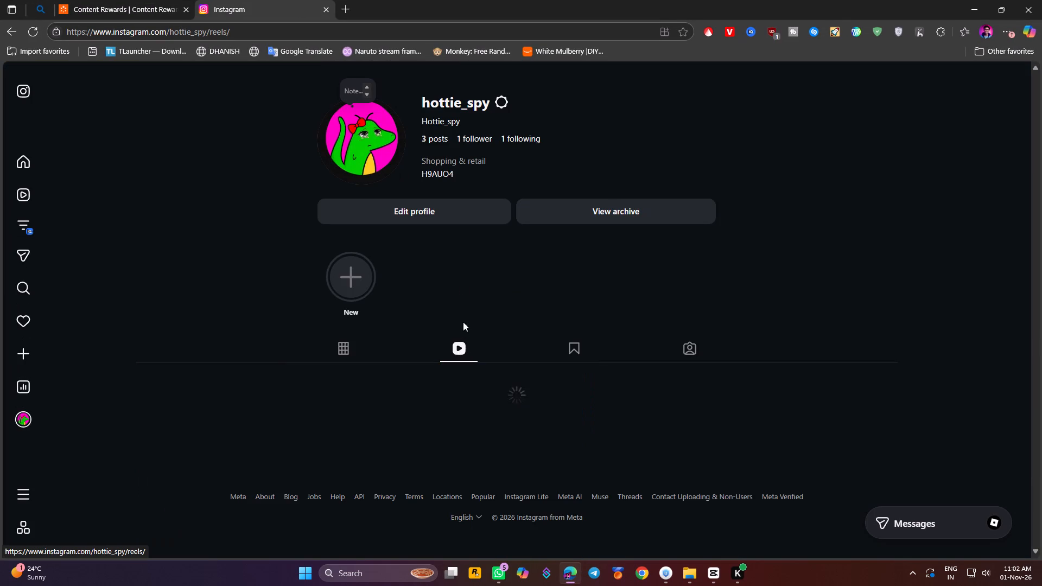
pyautogui.scroll(-3, 449, 282)
pyautogui.scroll(1, 439, 258)
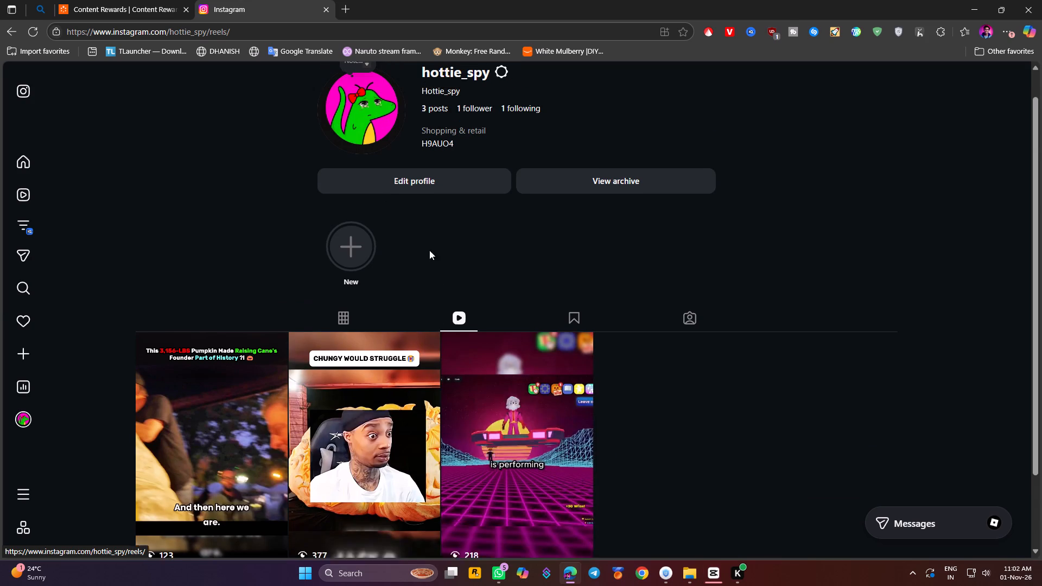
# Reload the Content Rewards page on Whop and review the pending clip submissions.
pyautogui.click(119, 7)
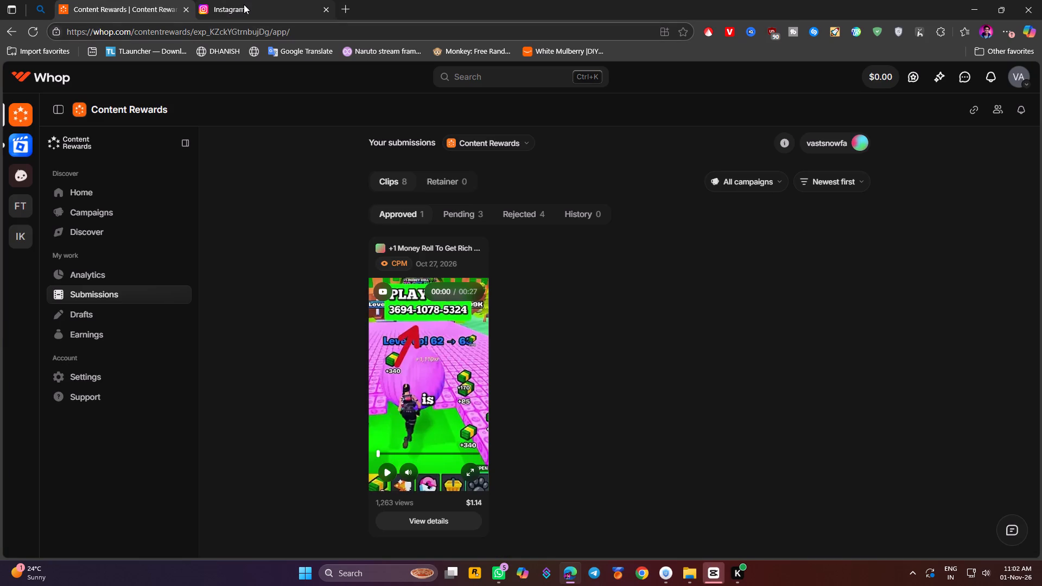
pyautogui.click(34, 27)
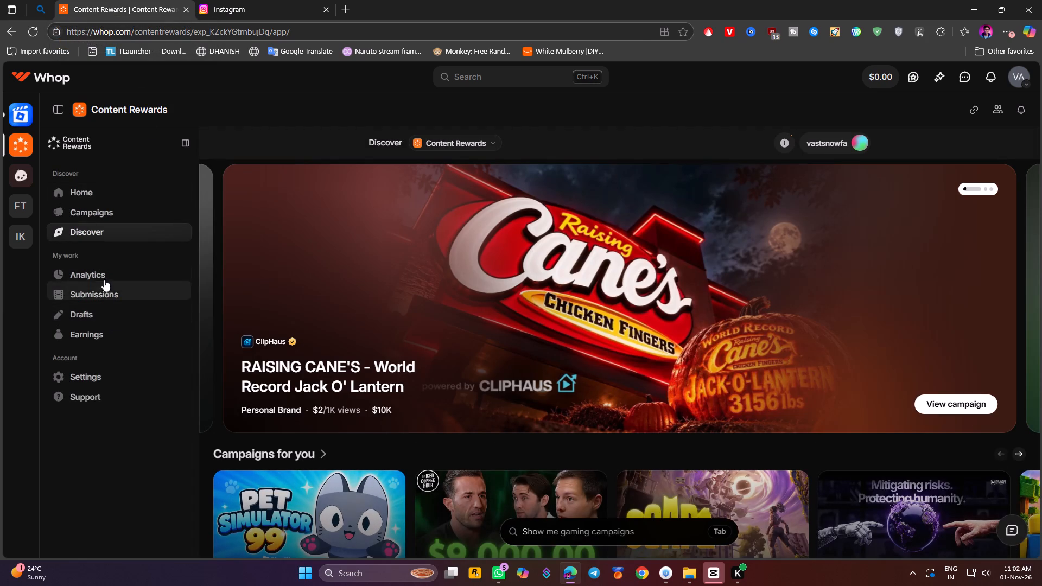
pyautogui.click(119, 327)
pyautogui.click(141, 301)
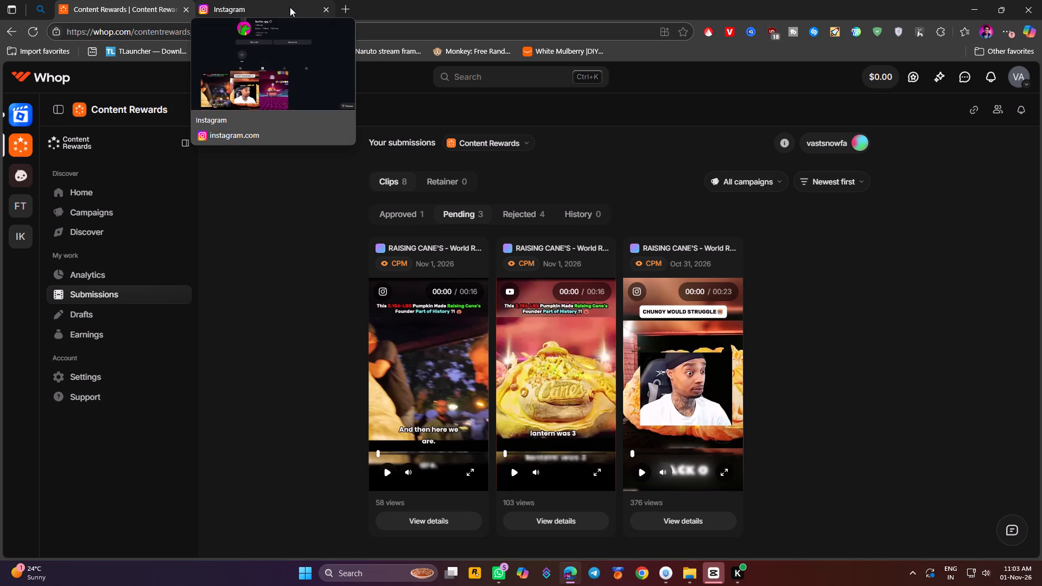
pyautogui.moveTo(290, 7); pyautogui.dragTo(290, 12)
pyautogui.click(138, 0)
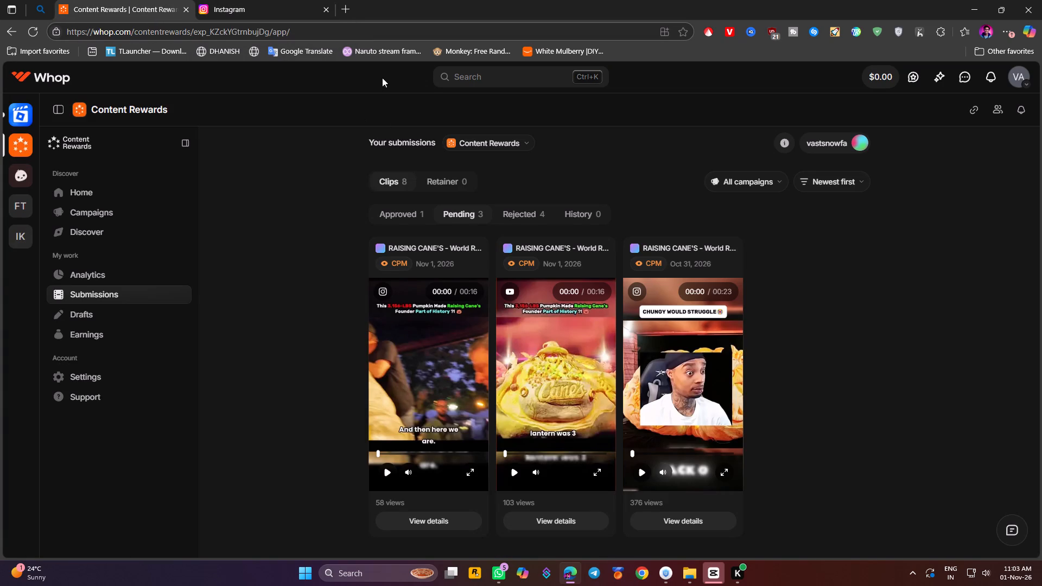
# Open YouTube in a new browser tab.
pyautogui.click(333, 12)
pyautogui.click(346, 14)
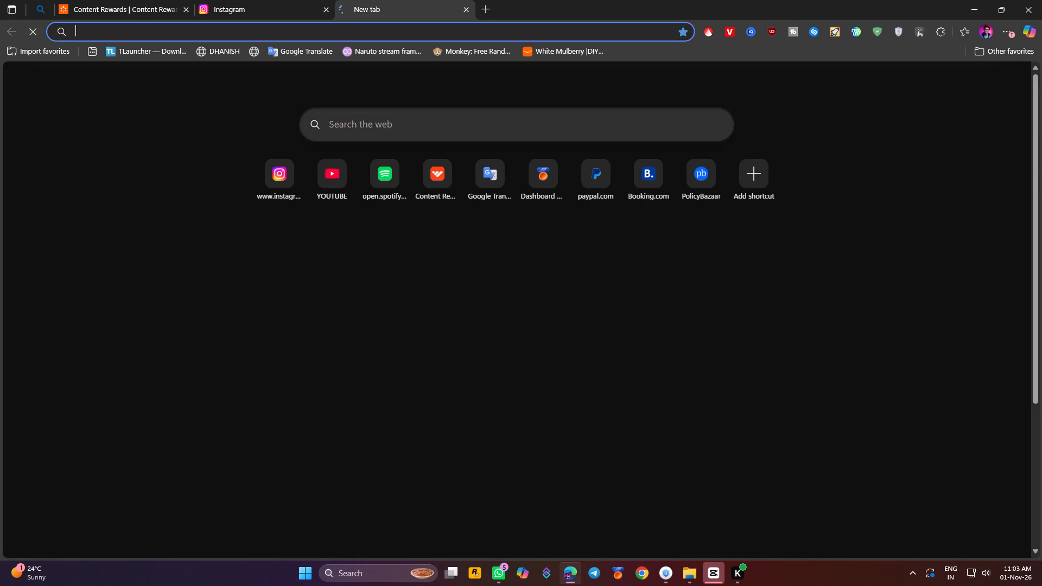
pyautogui.click(344, 176)
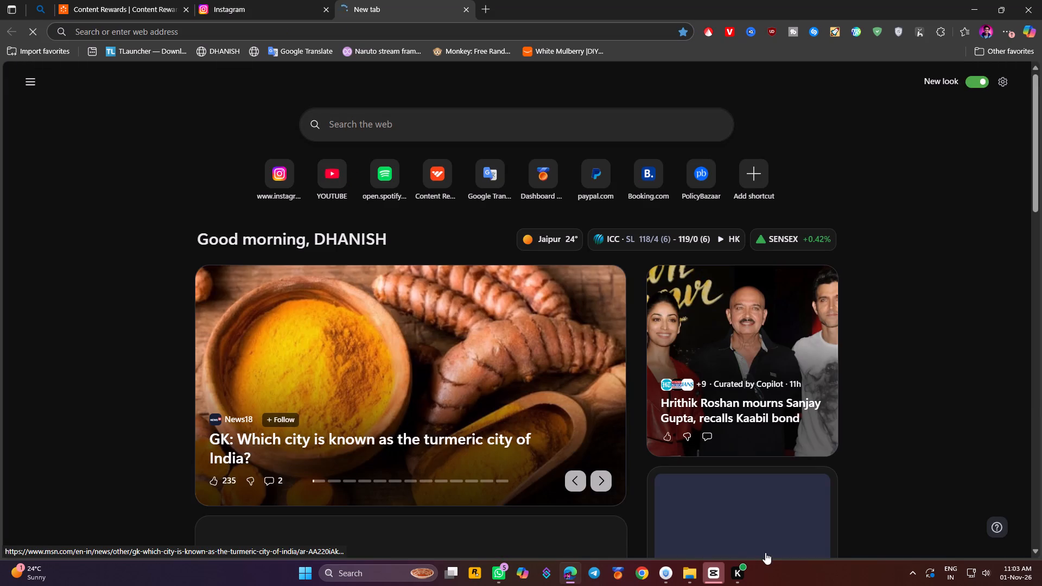